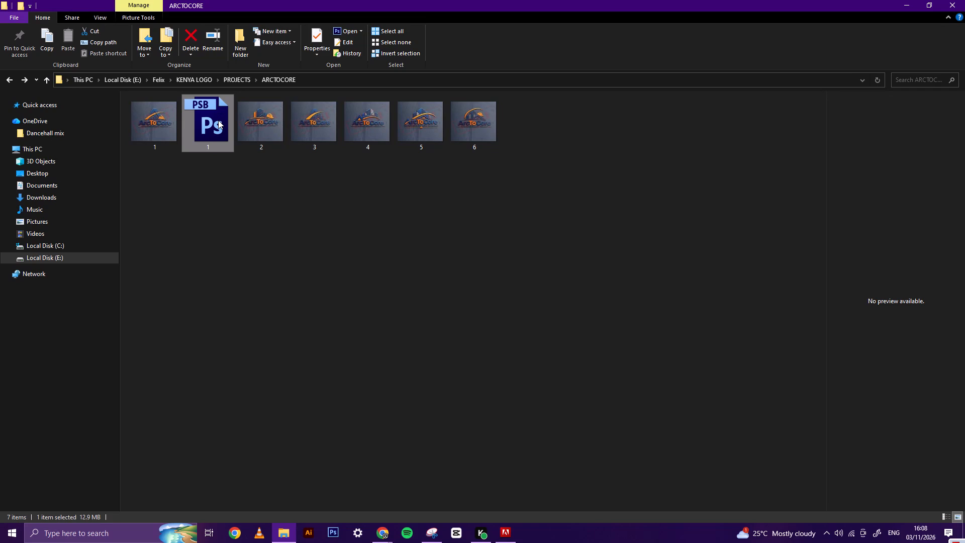
Open the Photoshop PSB file named 1 from the ARCTOCORE project folder.
double_click(218, 120)
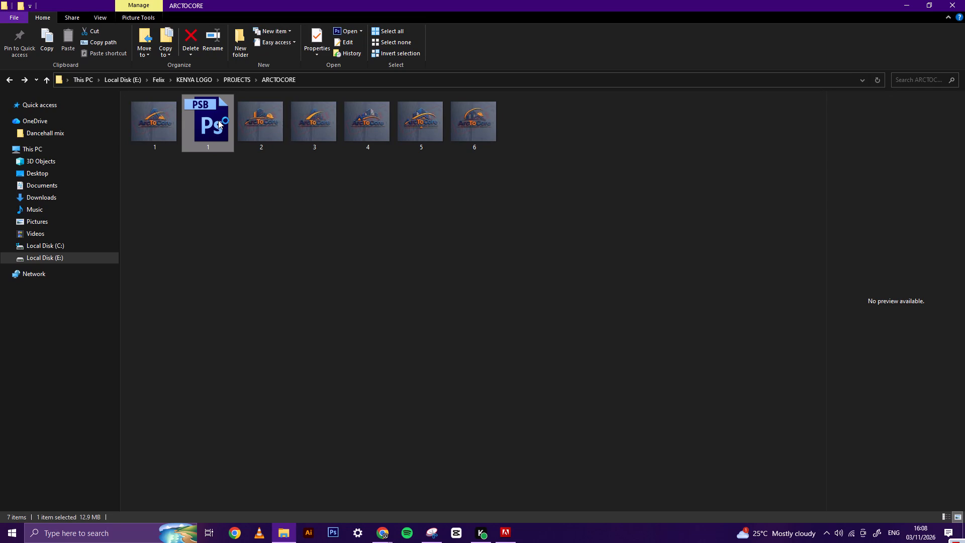
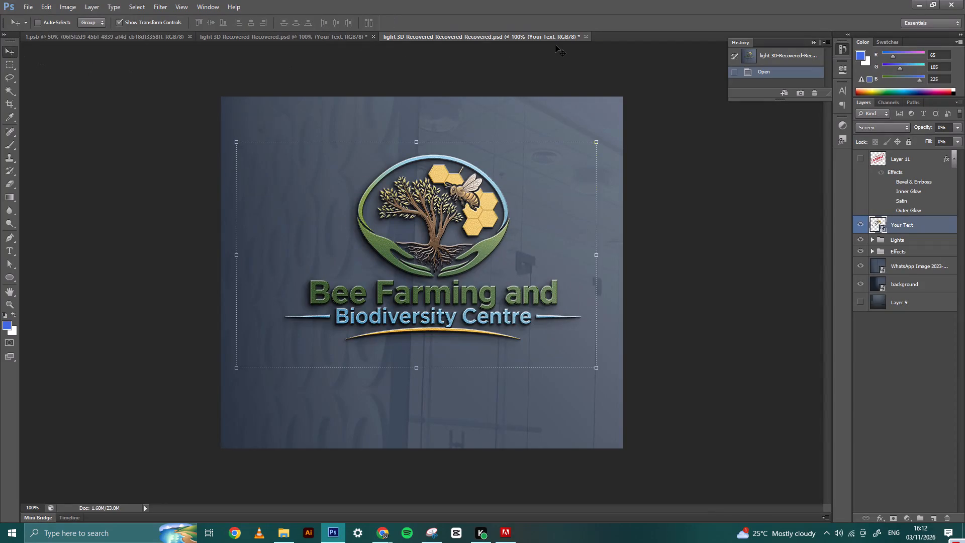
Close the Bee Farming and Biodiversity Centre mockup document without saving its changes.
left_click(589, 36)
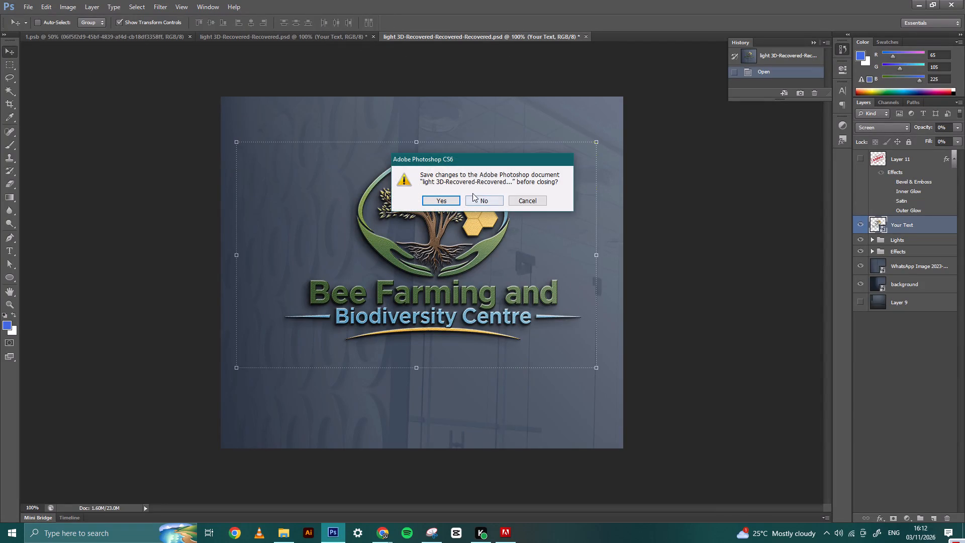
left_click(475, 198)
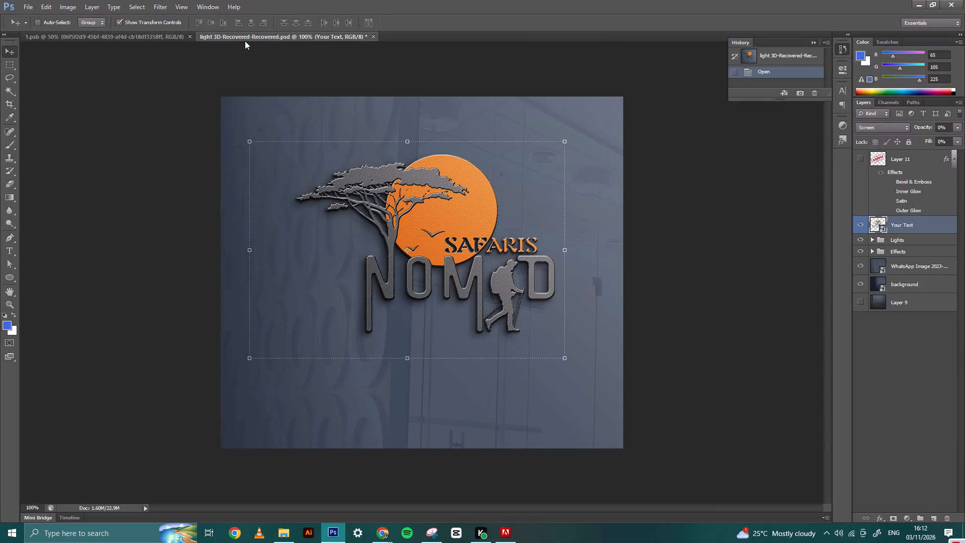
Open the Your Text smart object of the Safaris Nomad mockup and delete Group 2 from its contents.
double_click(877, 224)
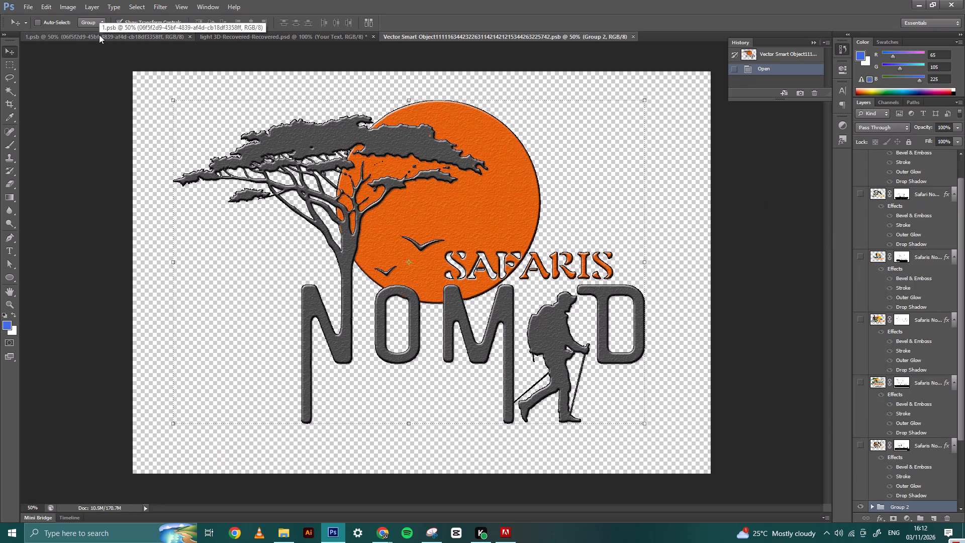
key("ctrl+Delete")
key("ctrl+Delete")
key("ctrl+Delete")
key("ctrl+Delete")
key("ctrl+Delete")
key("ctrl+Delete")
key("ctrl+Delete")
key("ctrl+Delete")
key("ctrl+Delete")
key("ctrl+Delete")
key("ctrl+Delete")
key("ctrl+Delete")
key("ctrl+Delete")
key("ctrl+Delete")
key("ctrl+Delete")
key("ctrl+Delete")
key("ctrl+Delete")
key("ctrl+Delete")
key("ctrl+Delete")
key("ctrl+Delete")
key("ctrl+Delete")
key("ctrl+Delete")
key("ctrl+Delete")
key("ctrl+Delete")
key("ctrl+Delete")
key("ctrl+Delete")
key("ctrl+Delete")
key("ctrl+Delete")
key("ctrl+Delete")
key("ctrl+Delete")
key("ctrl+Delete")
key("ctrl+Delete")
key("ctrl+Delete")
key("ctrl+Delete")
key("ctrl+Delete")
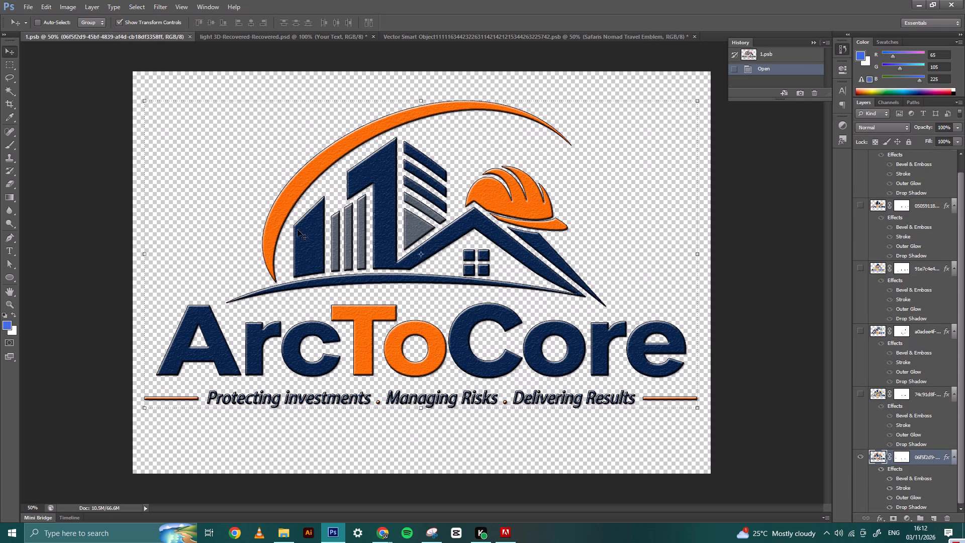
Place the ArcToCore Gauge Logo PNG from the Downloads folder into the 1.psb document in Photoshop.
left_click(286, 541, "ctrl")
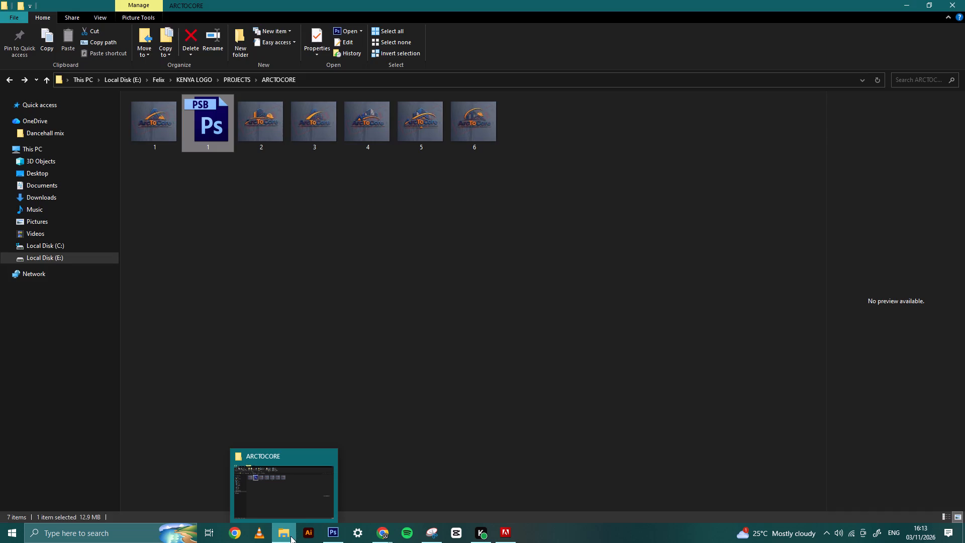
left_click(291, 536, "ctrl")
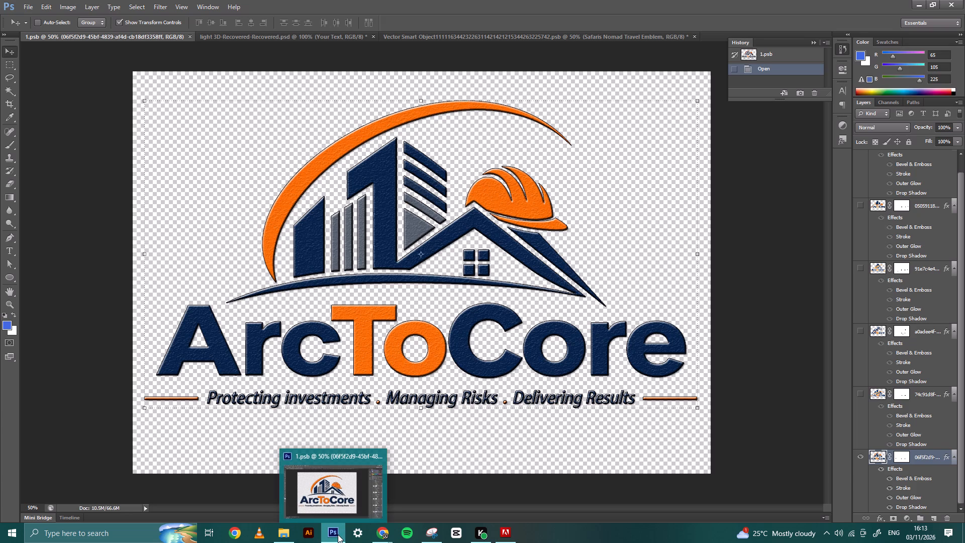
left_click(290, 533, "ctrl")
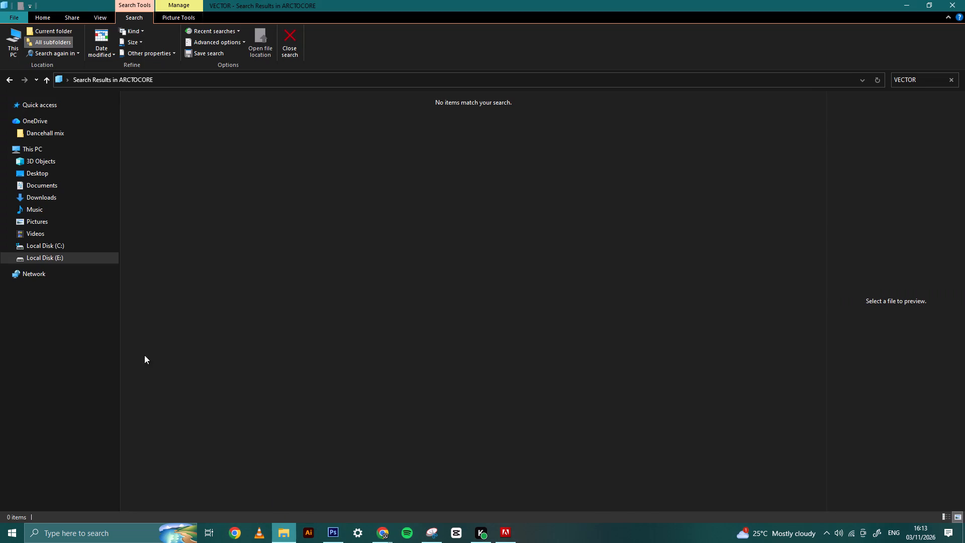
left_click(57, 197, "ctrl")
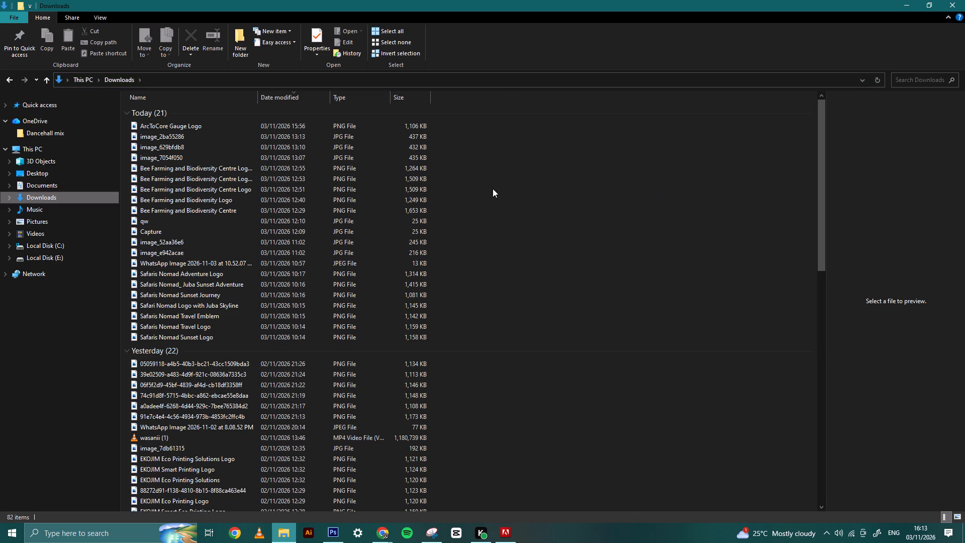
left_click(197, 124, "ctrl")
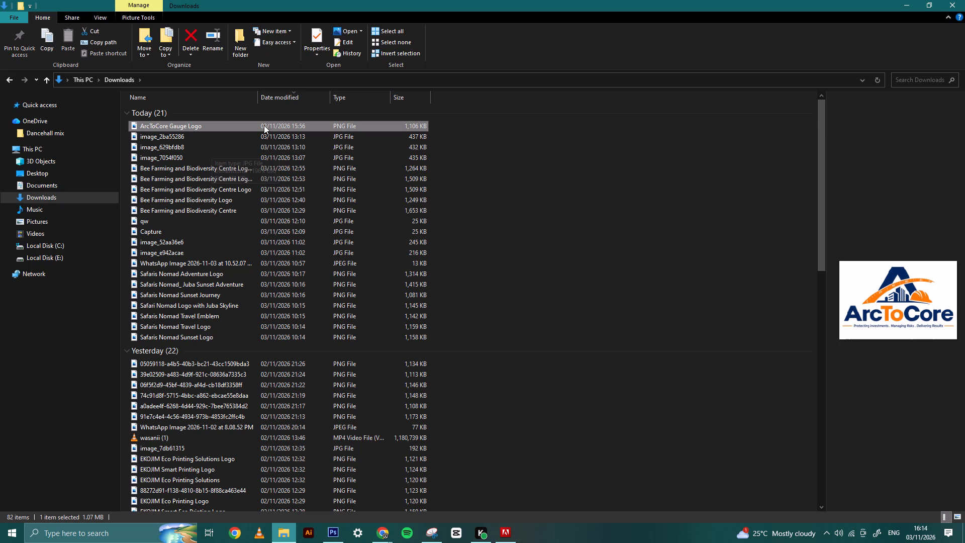
left_click_drag(264, 127, 335, 534, "ctrl")
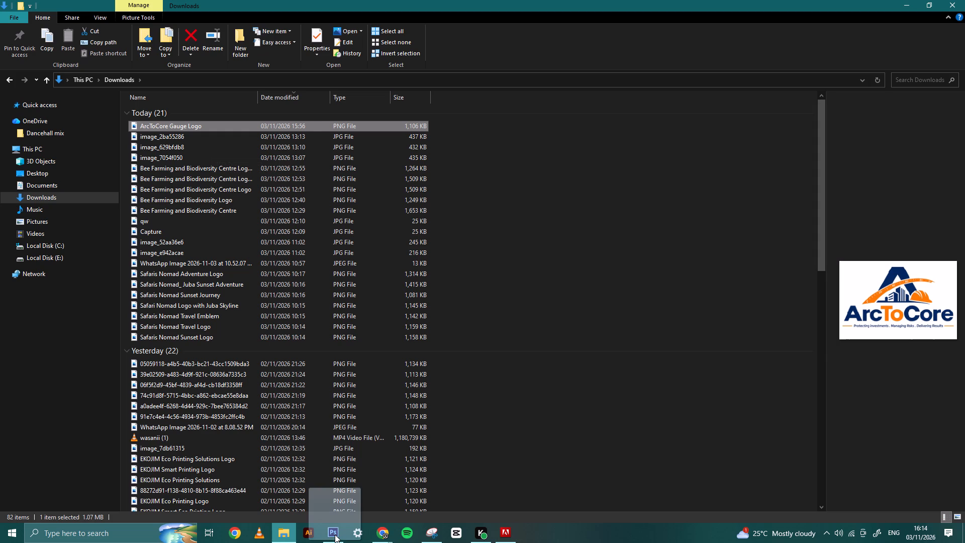
left_click_drag(335, 534, 335, 532, "ctrl")
left_click_drag(335, 532, 343, 322, "ctrl")
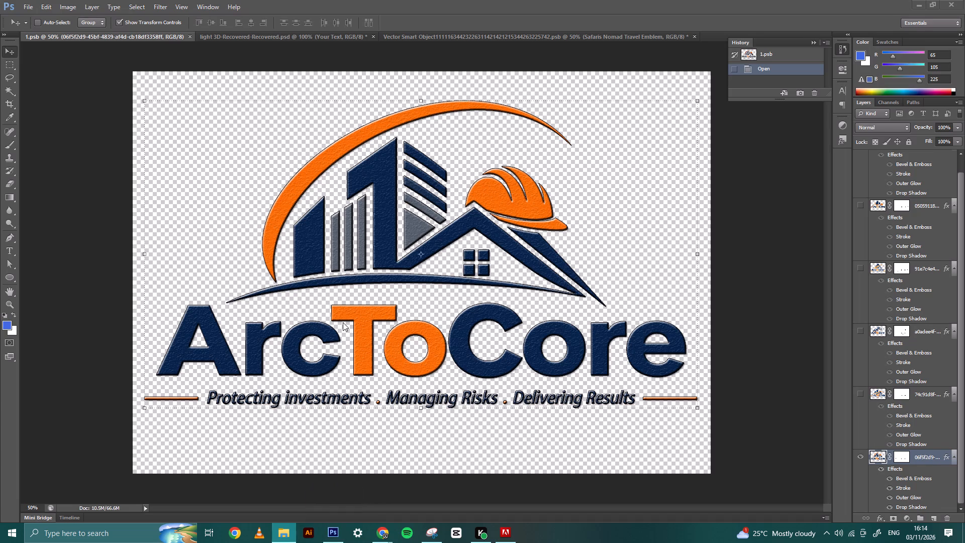
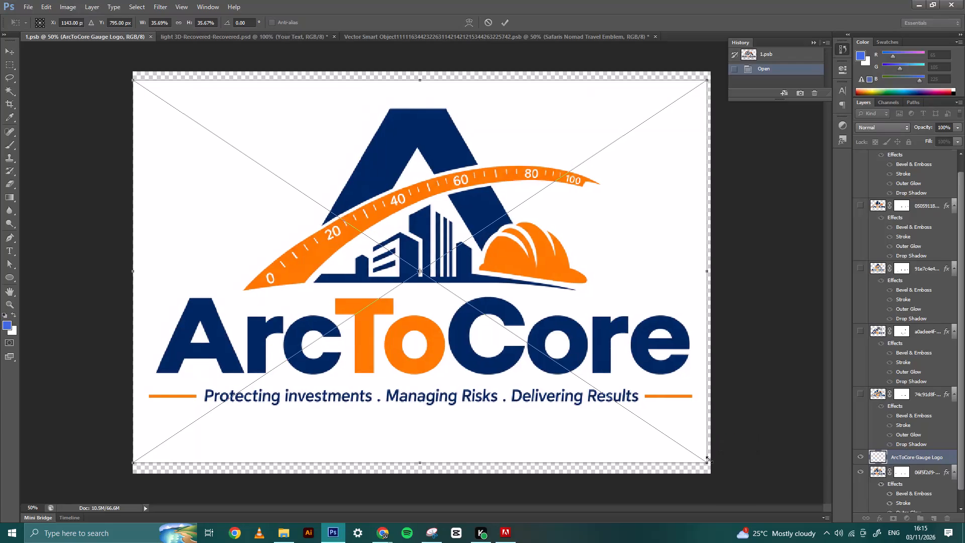
Nudge the placed ArcToCore Gauge Logo slightly to the right and commit its placement.
key("Right")
key("Right")
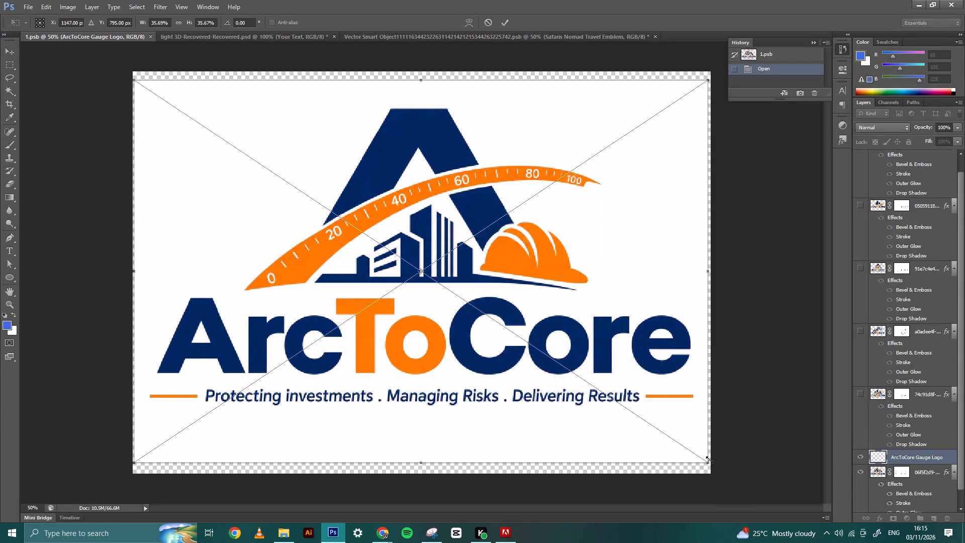
key("Return")
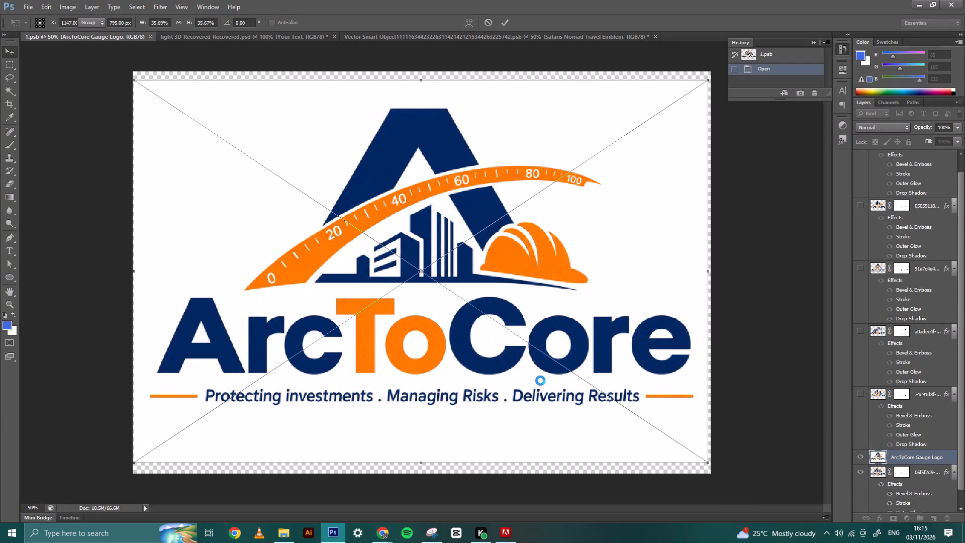
Rasterize the ArcToCore Gauge Logo layer and erase its outer white background with the Magic Eraser.
right_click(6, 182)
left_click(36, 203)
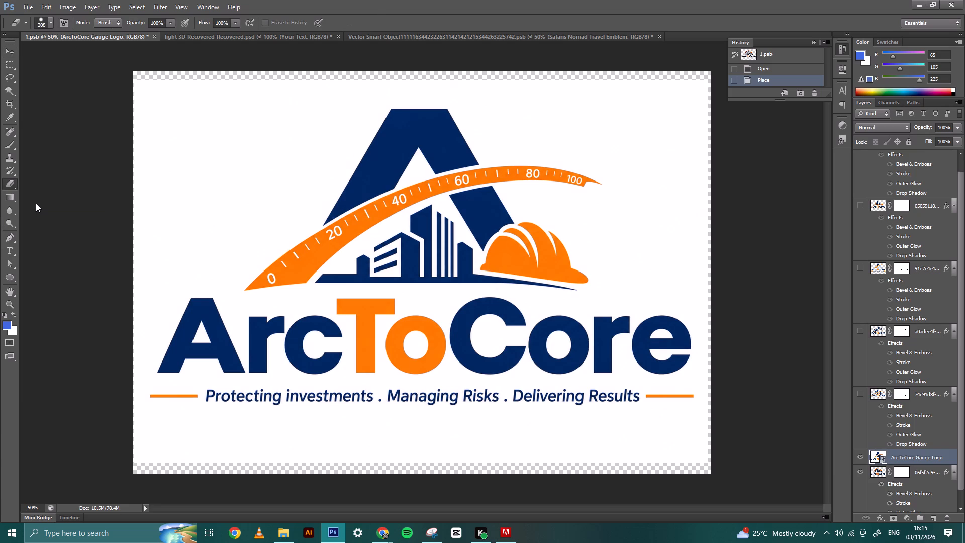
left_click(228, 179)
left_click(465, 208)
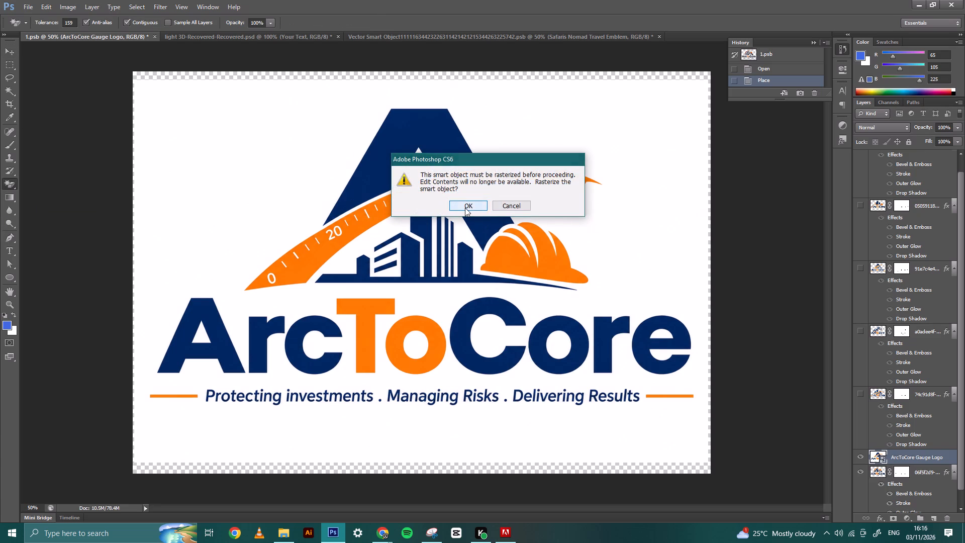
left_click(221, 158)
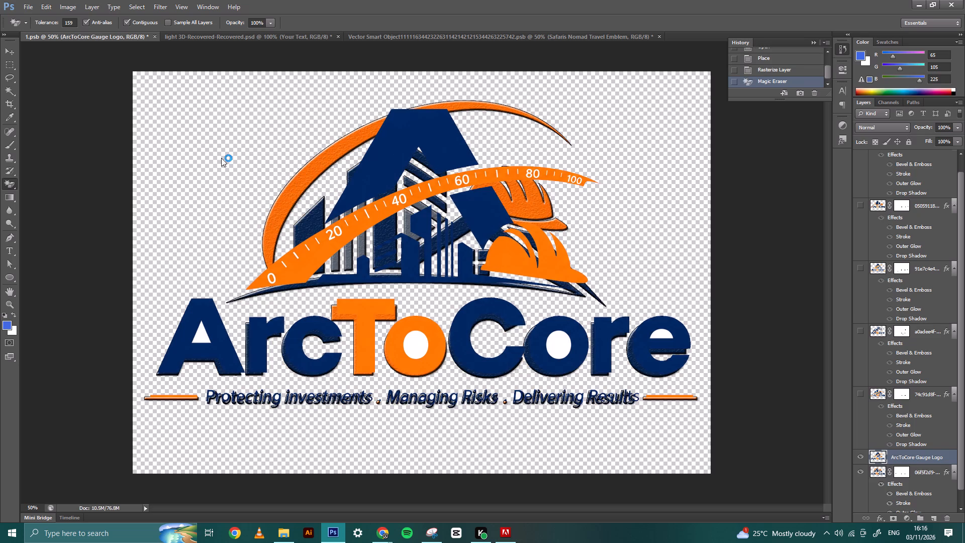
Hide the older logo layer directly beneath ArcToCore Gauge Logo.
left_click(859, 480)
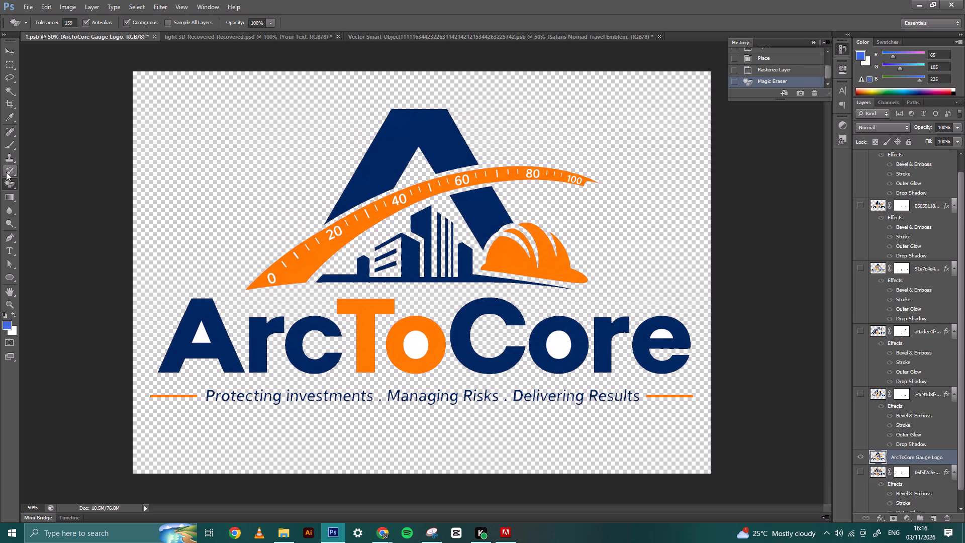
Start a Pen tool shape on the orange gauge arc, tracing from the 0 mark over the tops of 20 and 40.
left_click(7, 92)
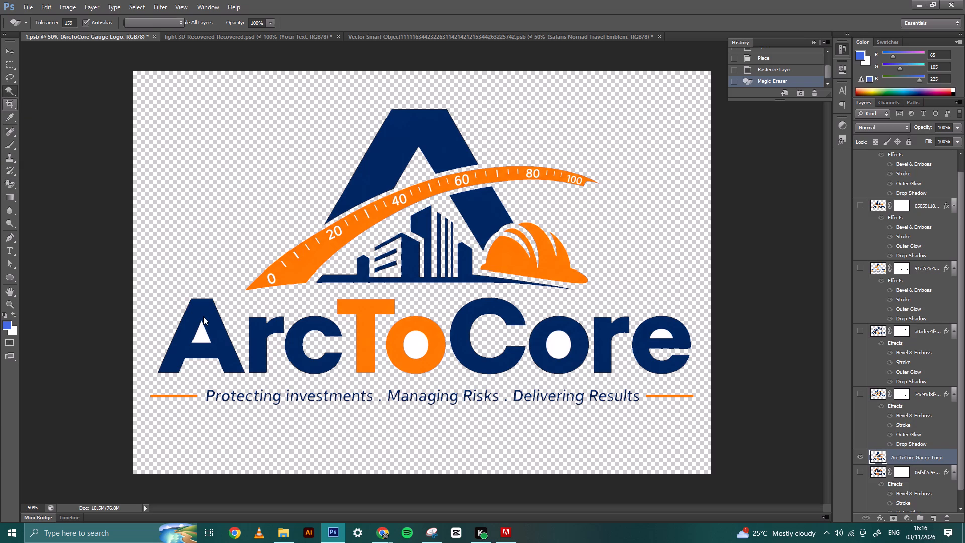
left_click(13, 237)
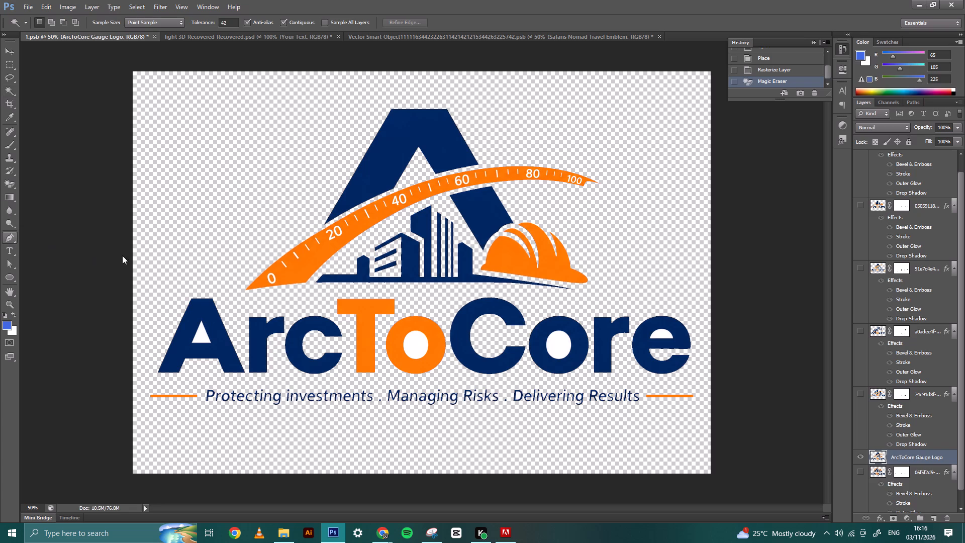
left_click(259, 282)
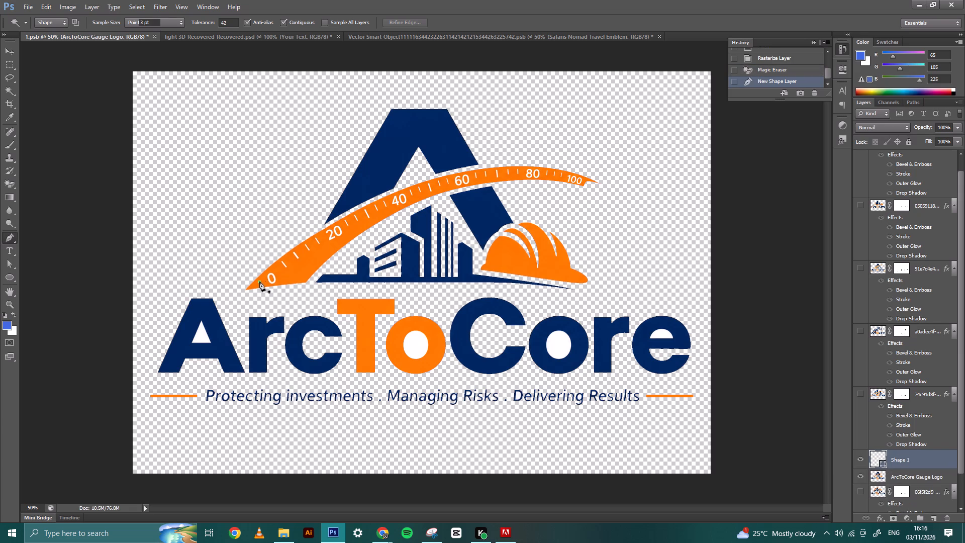
left_click(271, 269)
left_click(287, 270)
left_click(319, 235)
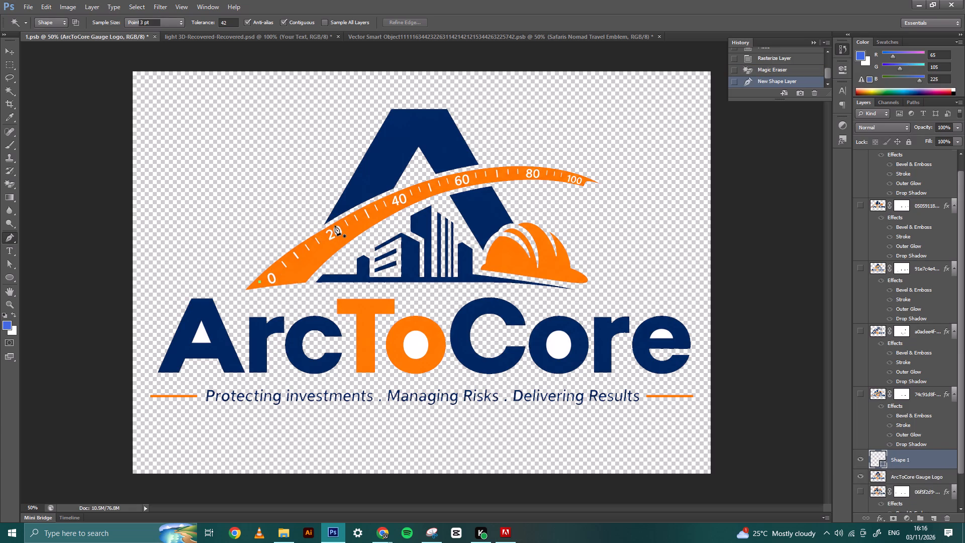
left_click(330, 227)
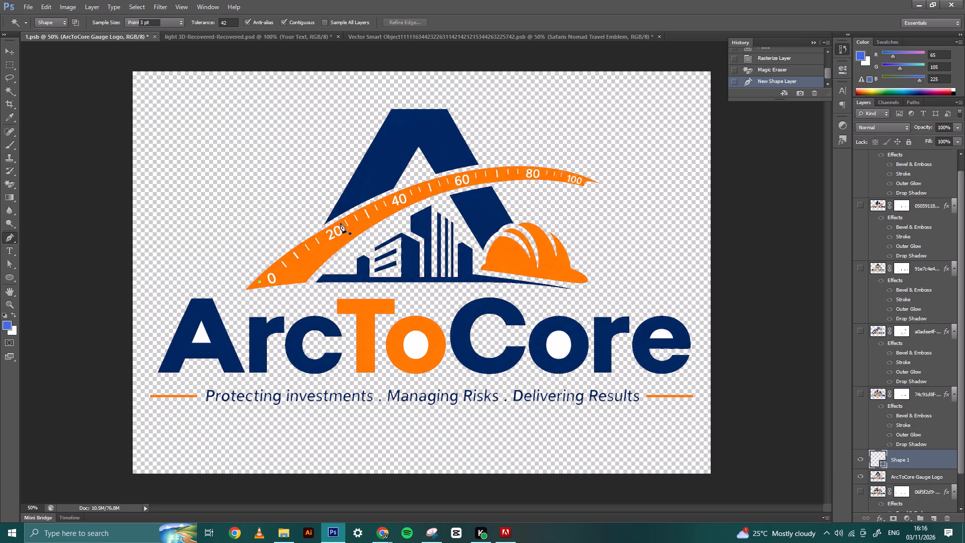
left_click(341, 223)
left_click(349, 230)
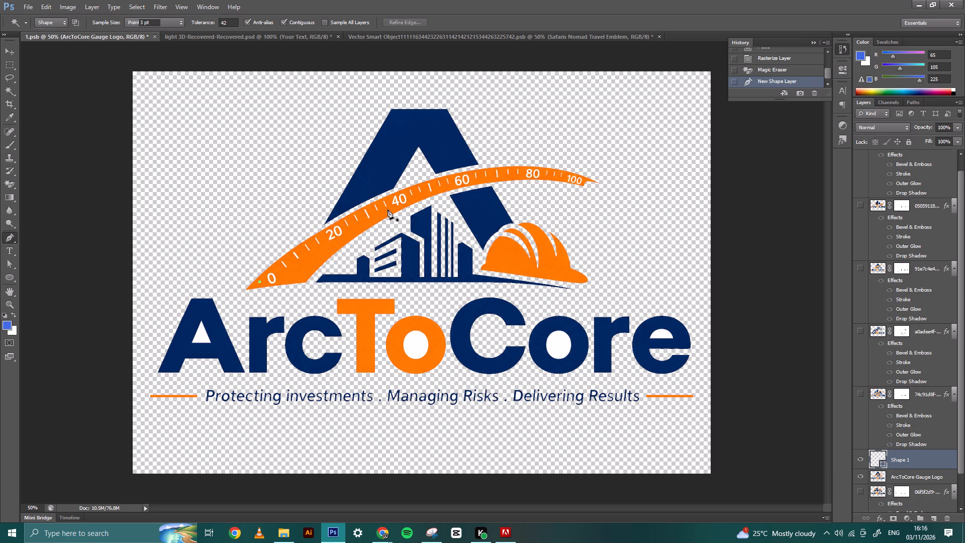
left_click(389, 208)
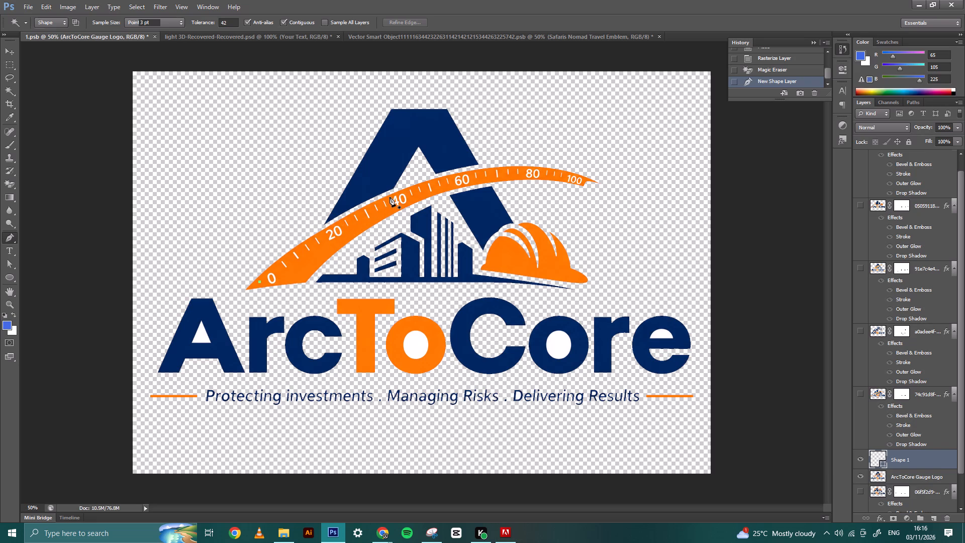
left_click(390, 197)
left_click(401, 192)
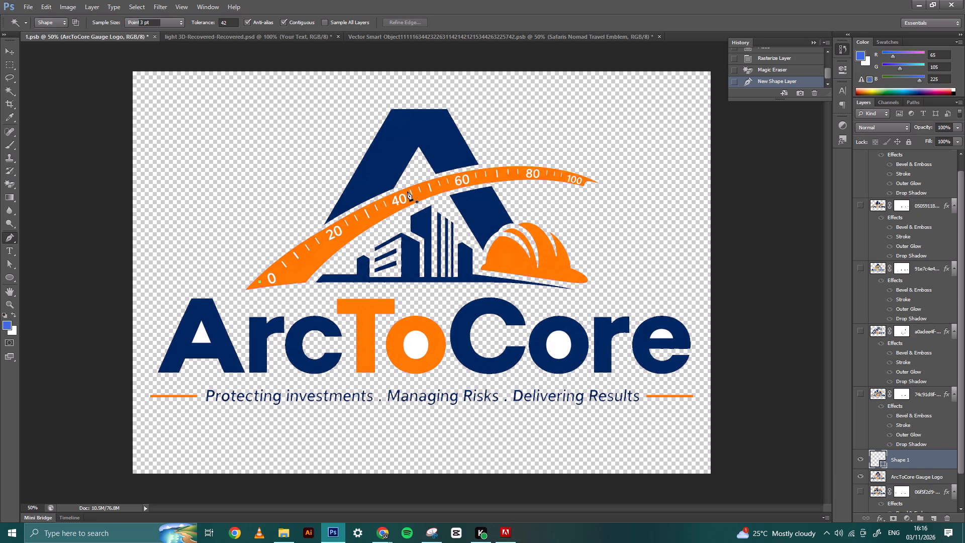
left_click(407, 192)
left_click(412, 199)
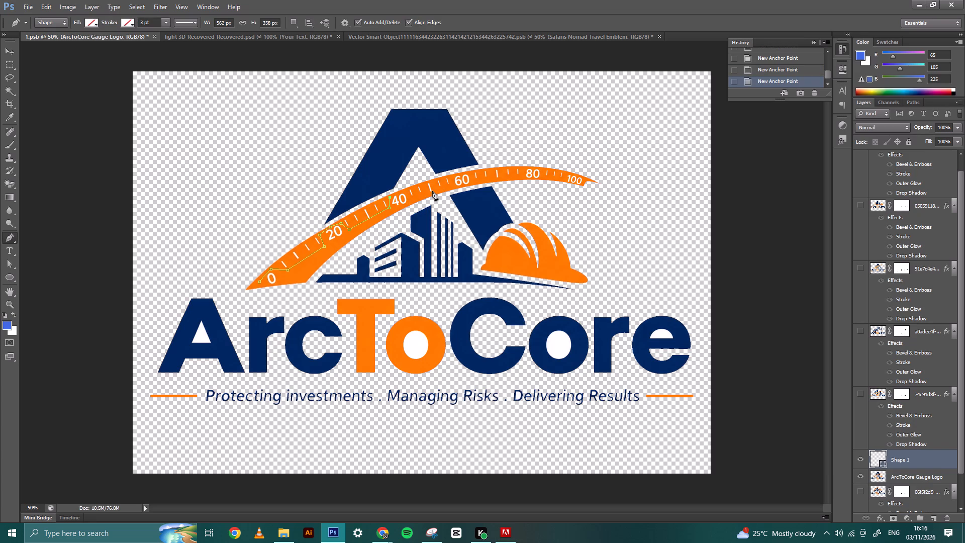
Continue the pen outline along the gauge arc, tracing over 60 and 80 and around the end of 100.
left_click(432, 193)
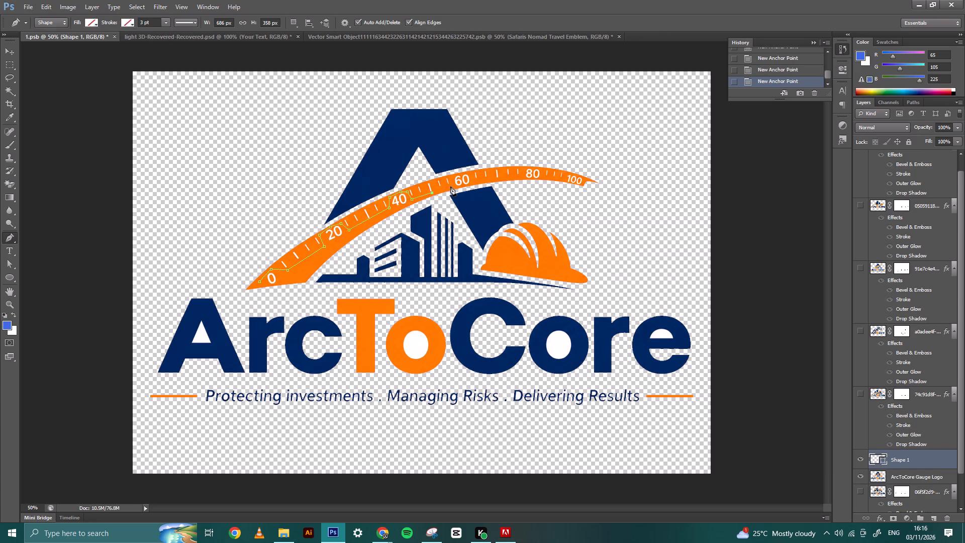
left_click(452, 185)
left_click(454, 175)
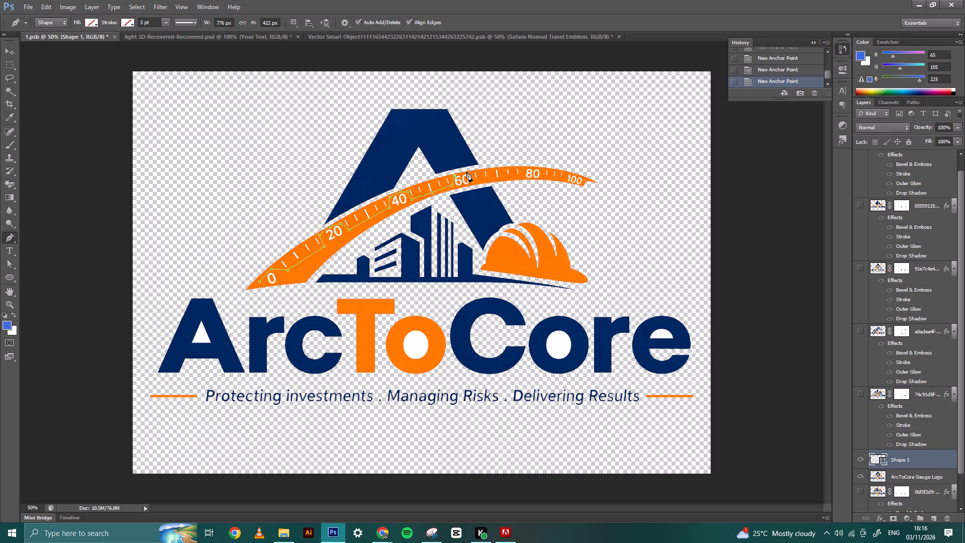
left_click(467, 172)
left_click(474, 182)
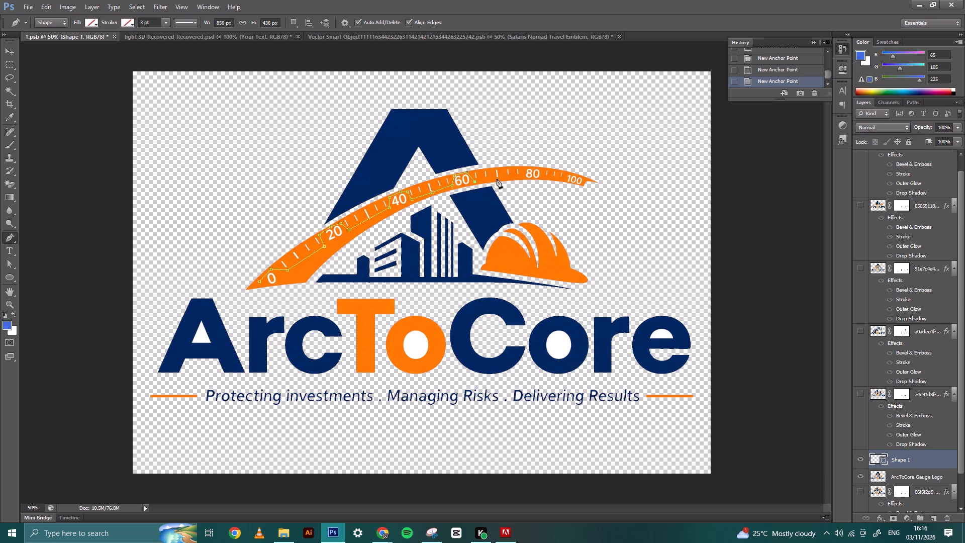
left_click(497, 179)
left_click(523, 176)
left_click(524, 170)
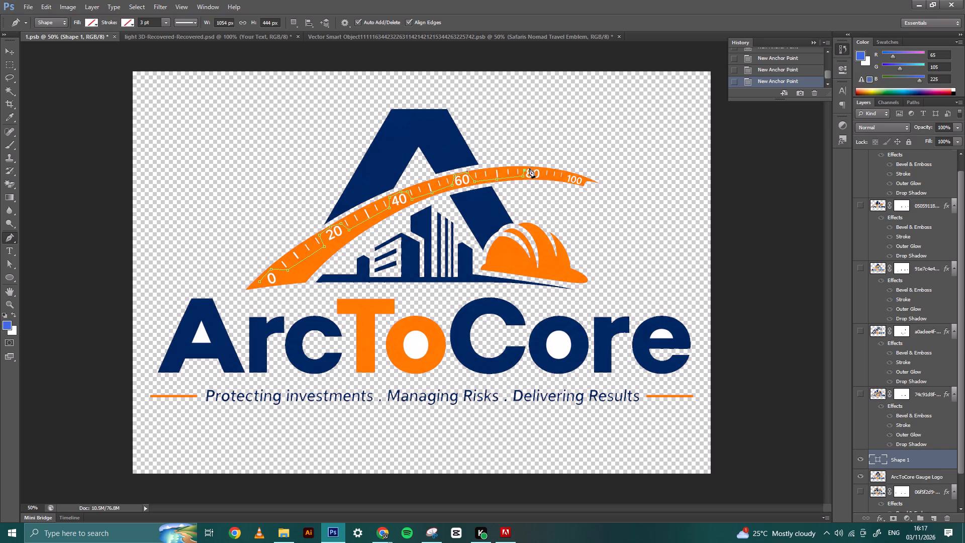
left_click(529, 167)
left_click(536, 168)
left_click(542, 172)
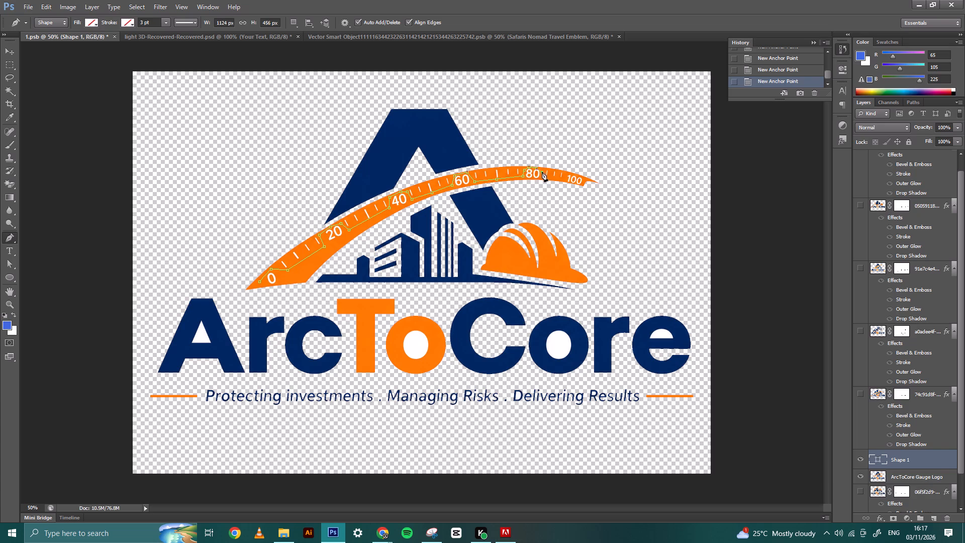
left_click(547, 175)
left_click(562, 178)
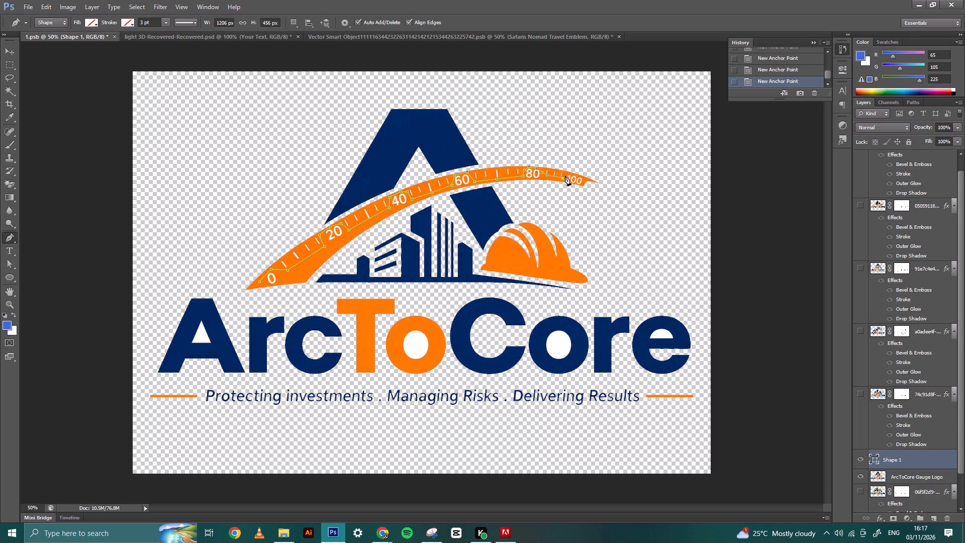
left_click(566, 174)
left_click(572, 174)
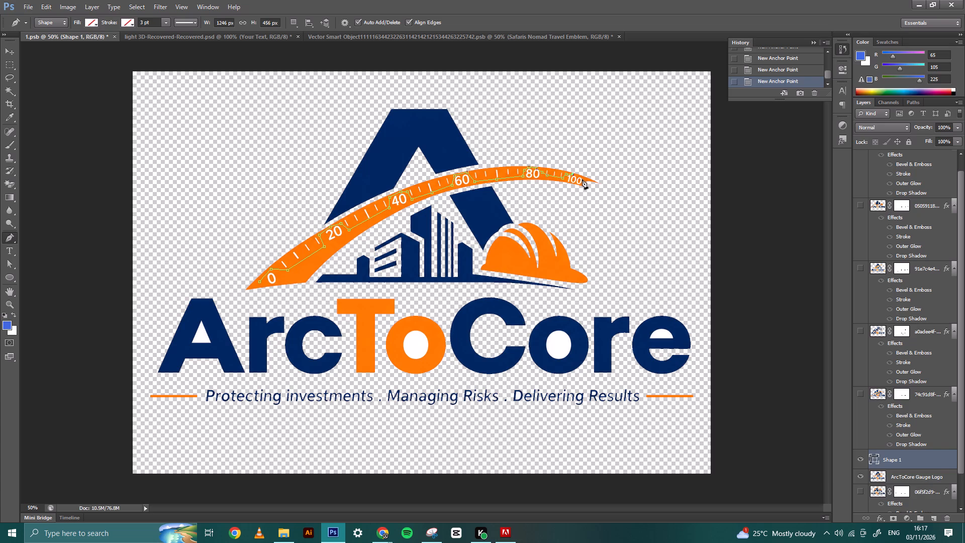
left_click(584, 177)
left_click(581, 185)
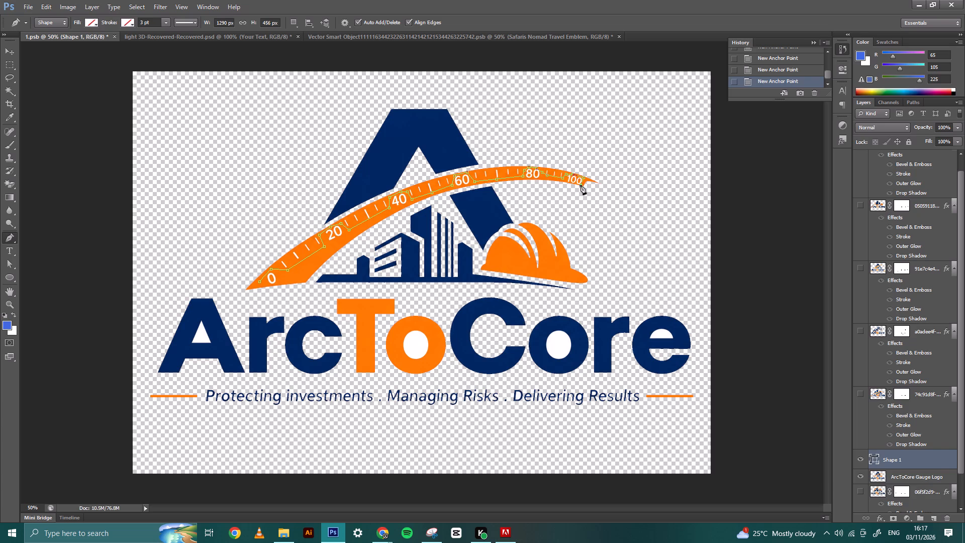
Run the pen outline back along the arc's lower edge and close it below the 0, about 1290 × 470 px overall.
left_click(569, 183)
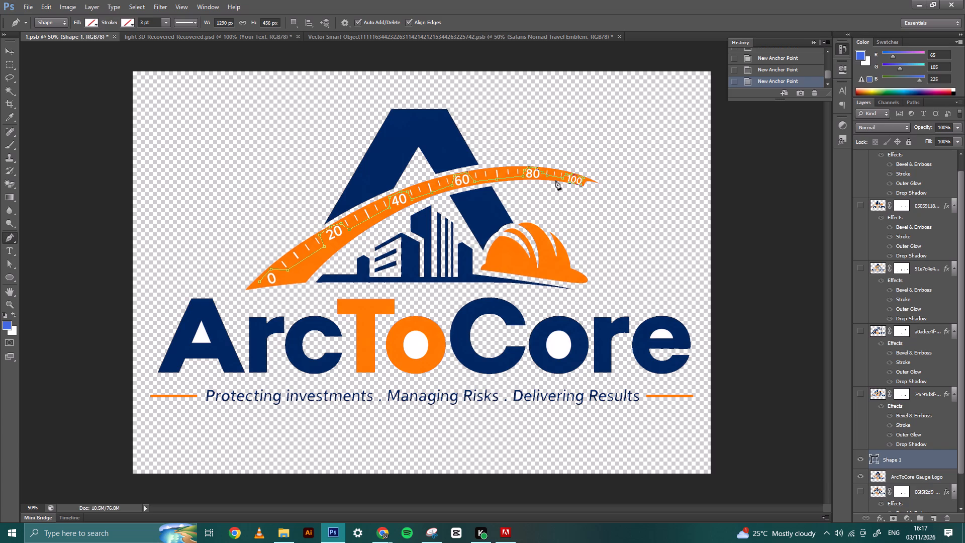
left_click(555, 180)
left_click_drag(304, 273, 143, 387)
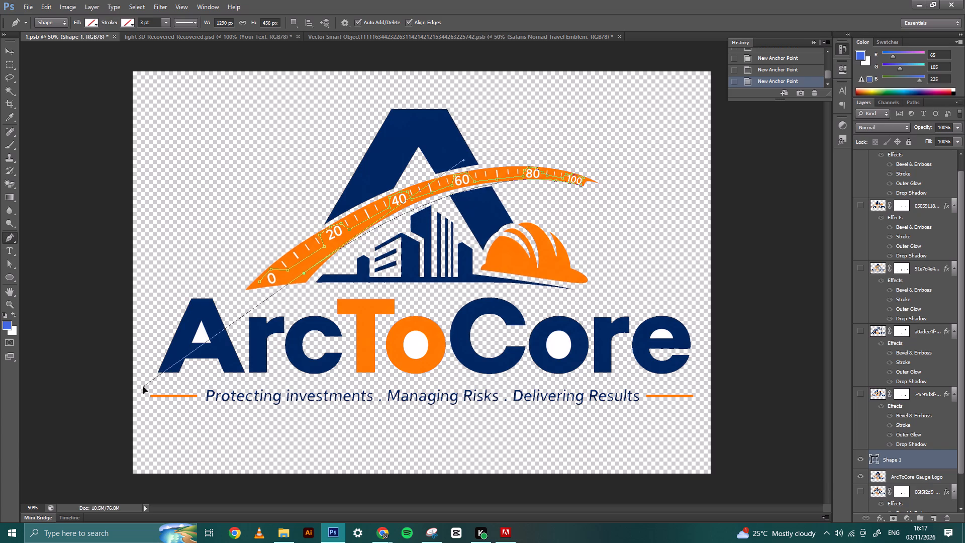
left_click_drag(143, 387, 185, 384)
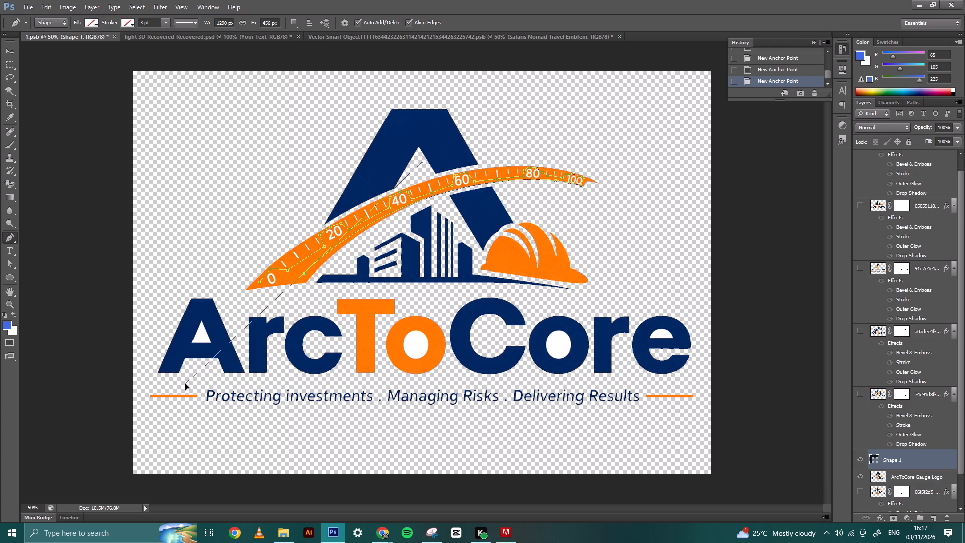
left_click_drag(185, 384, 186, 385)
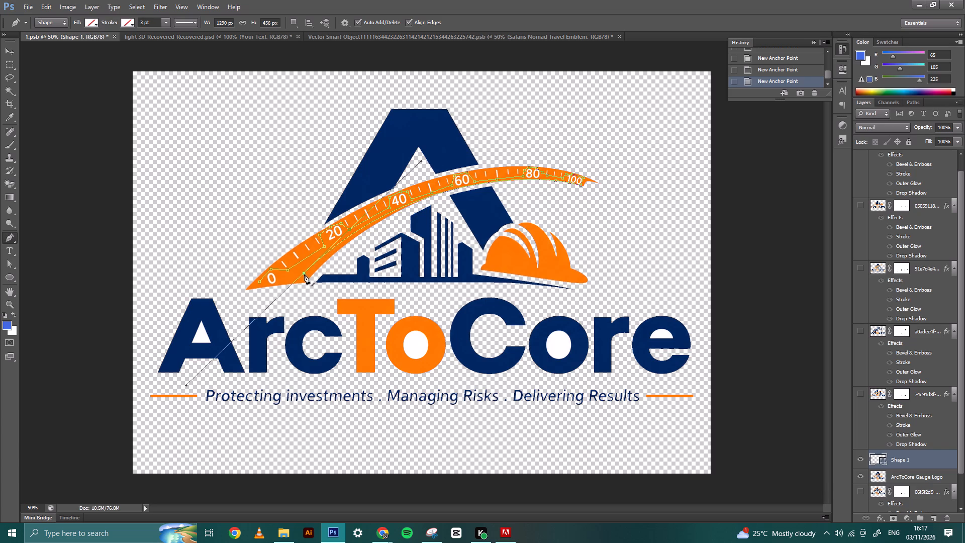
left_click(304, 275)
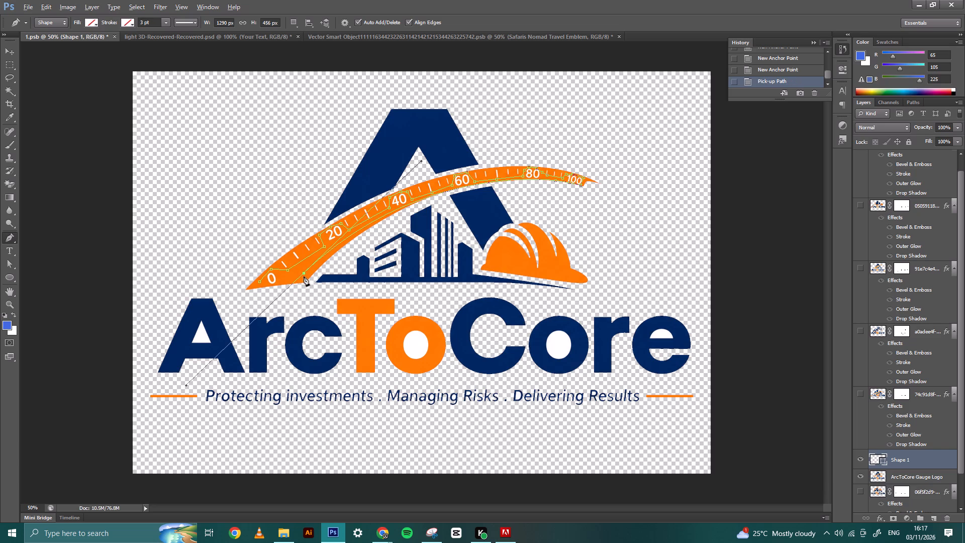
left_click(304, 274, "alt")
left_click(291, 280)
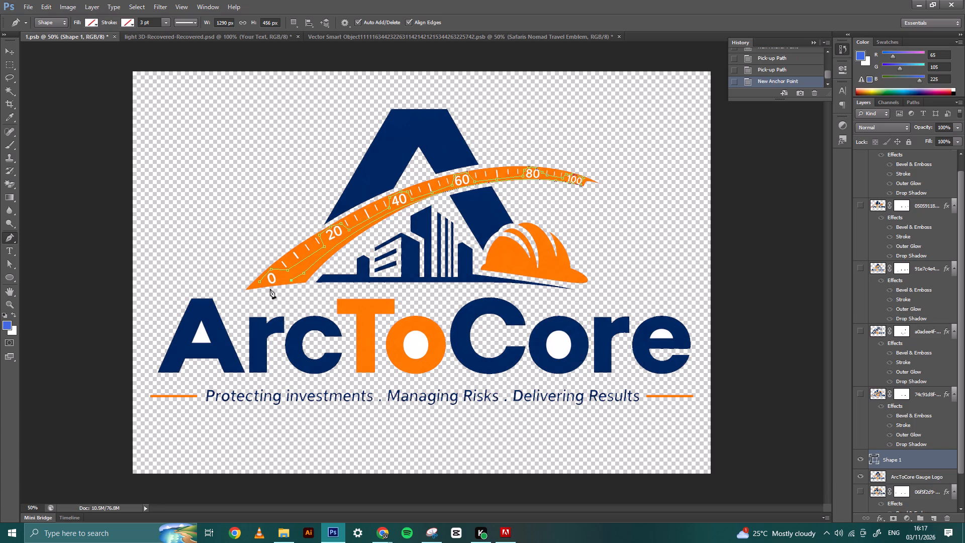
left_click(272, 285)
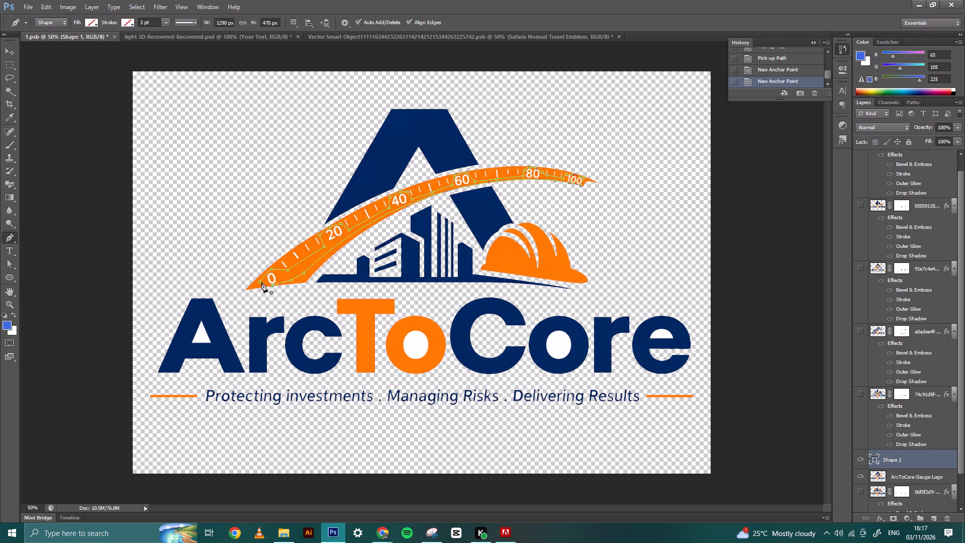
left_click(261, 283)
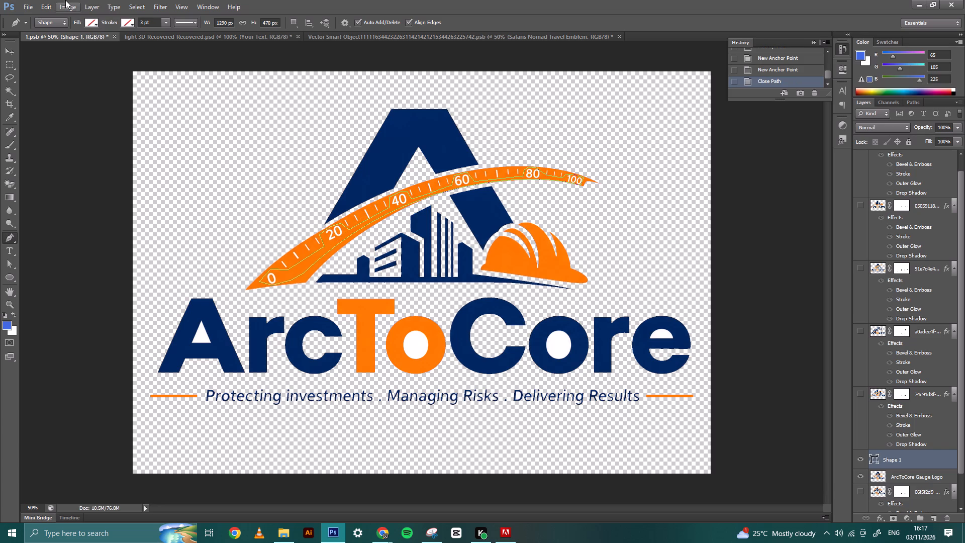
Fill the traced arc shape with the orange sampled from the logo's gauge arc.
left_click(89, 22)
left_click(140, 44)
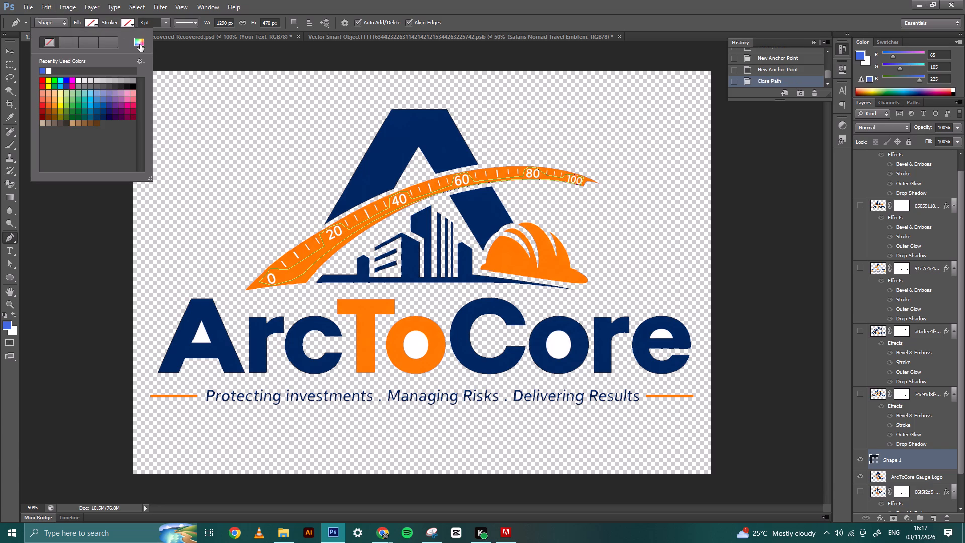
left_click(312, 257)
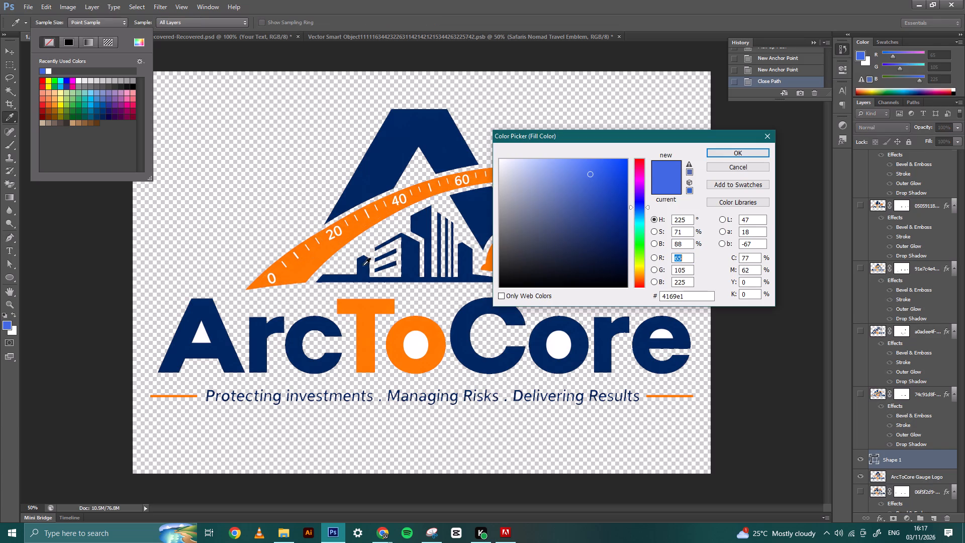
left_click(732, 155)
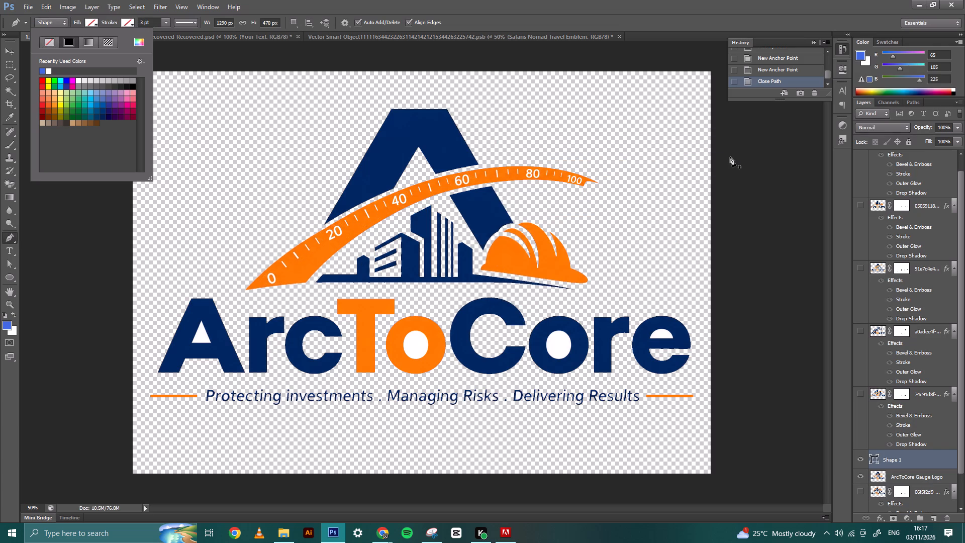
Merge the orange arc shape with the ArcToCore Gauge Logo layer.
left_click(9, 52)
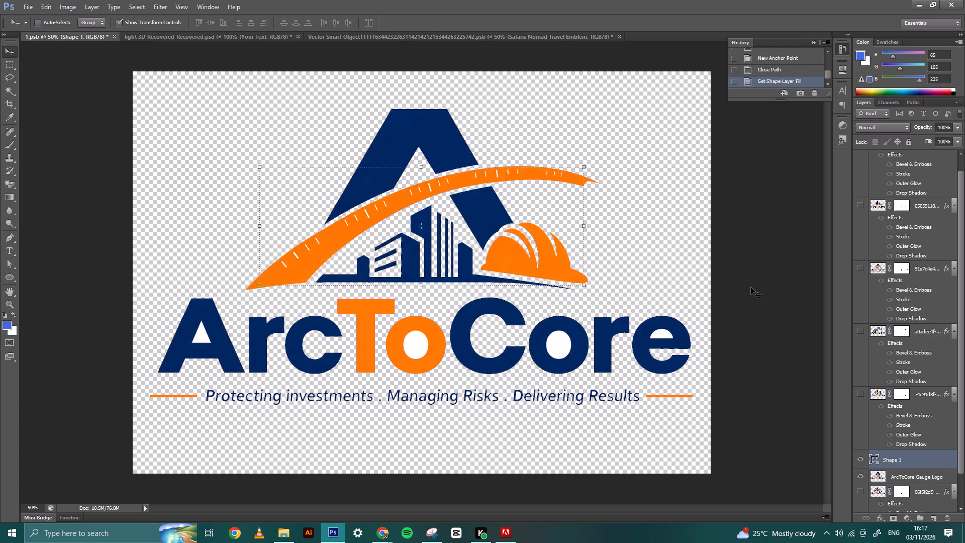
left_click(920, 475, "ctrl")
right_click(920, 475)
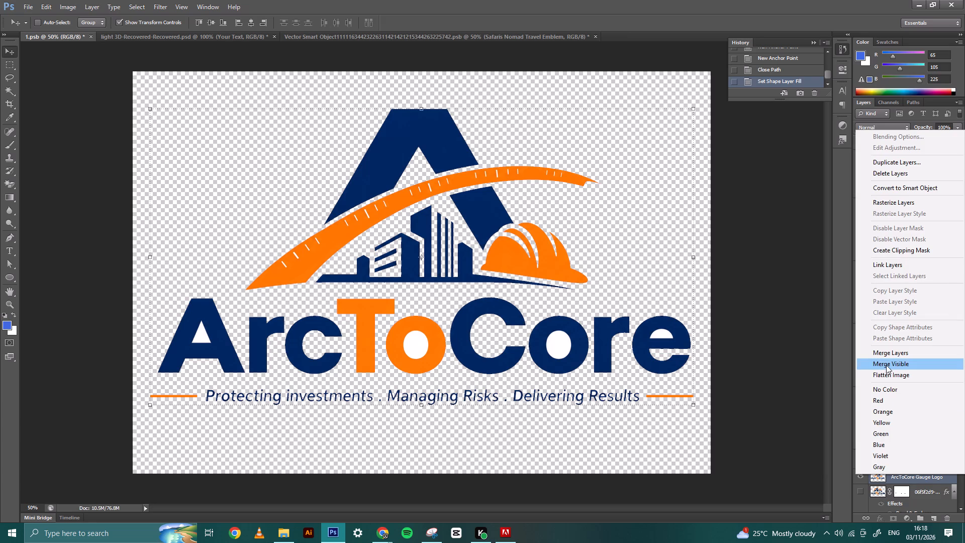
left_click(899, 351)
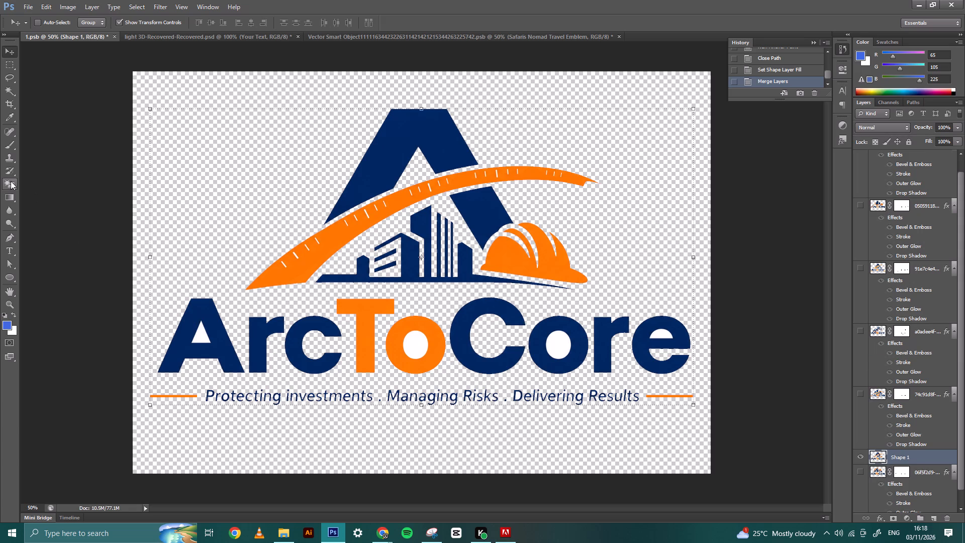
Mask out the remaining white areas of the merged logo, using a Magic Wand selection expanded with Similar and inverted.
left_click(9, 90)
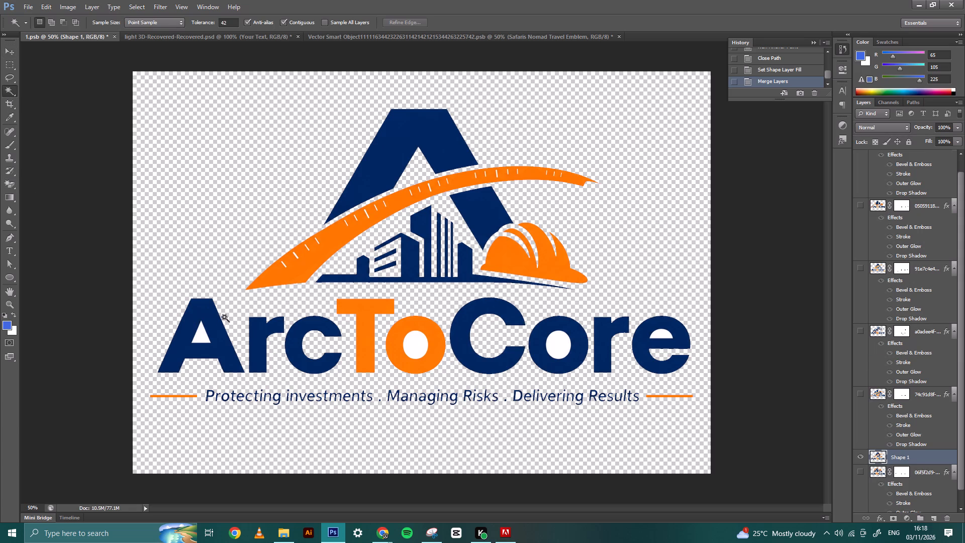
left_click(203, 332)
right_click(203, 332)
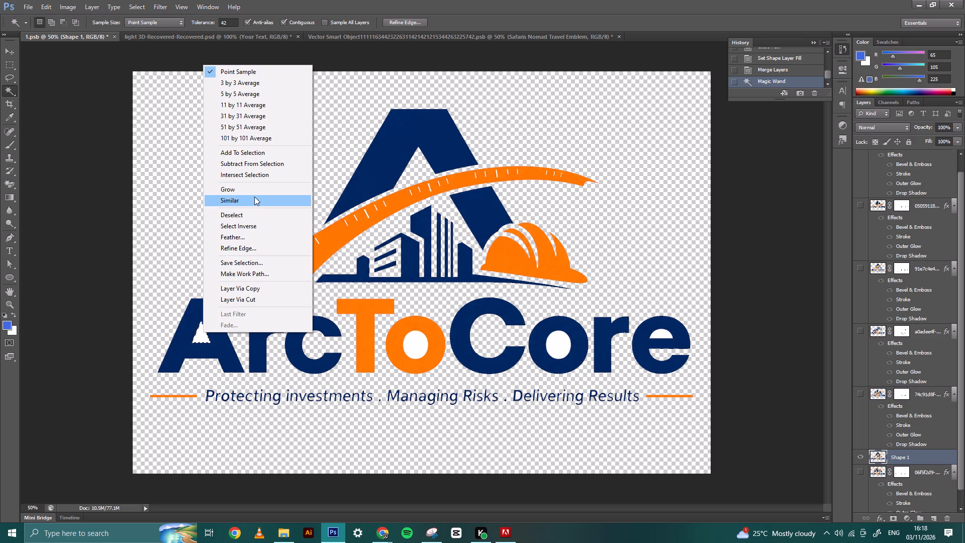
left_click(254, 197)
right_click(254, 197)
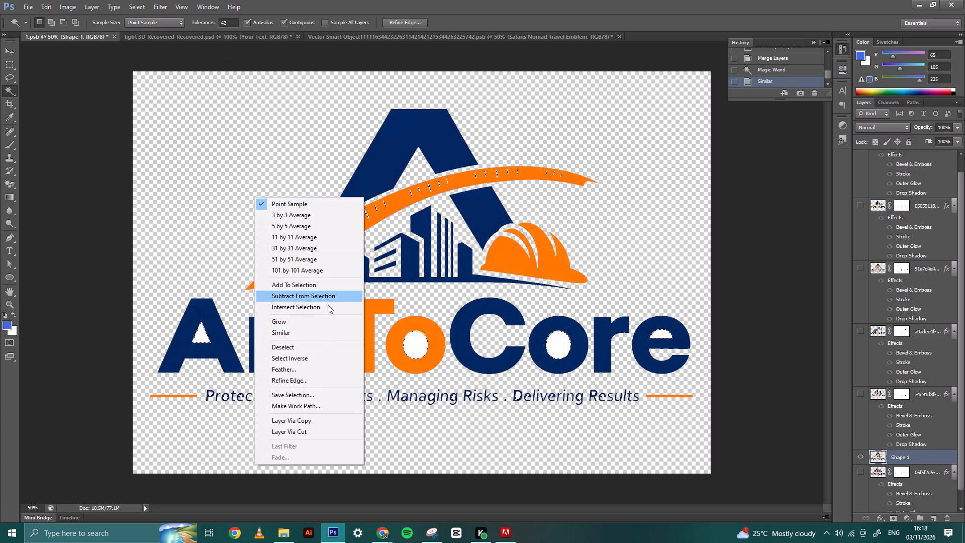
left_click(320, 354)
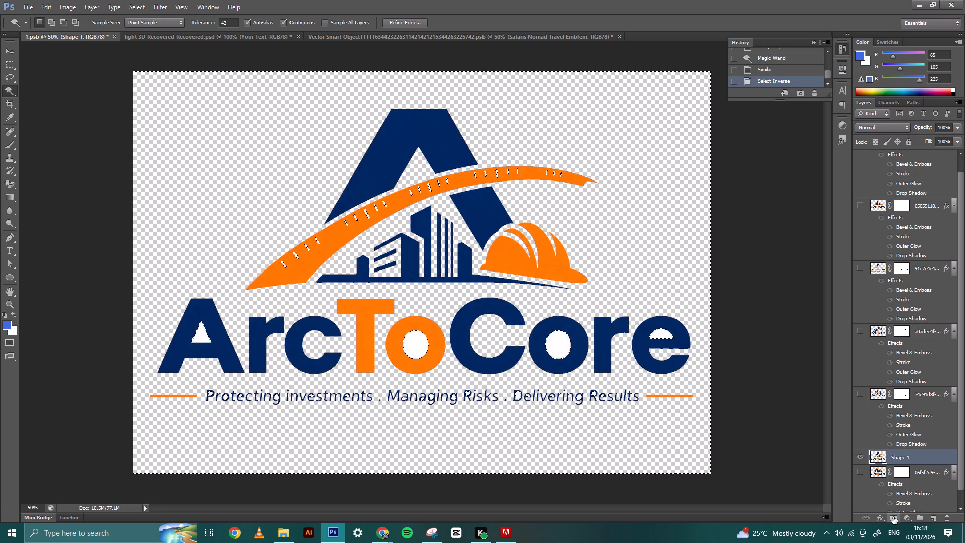
left_click(893, 518)
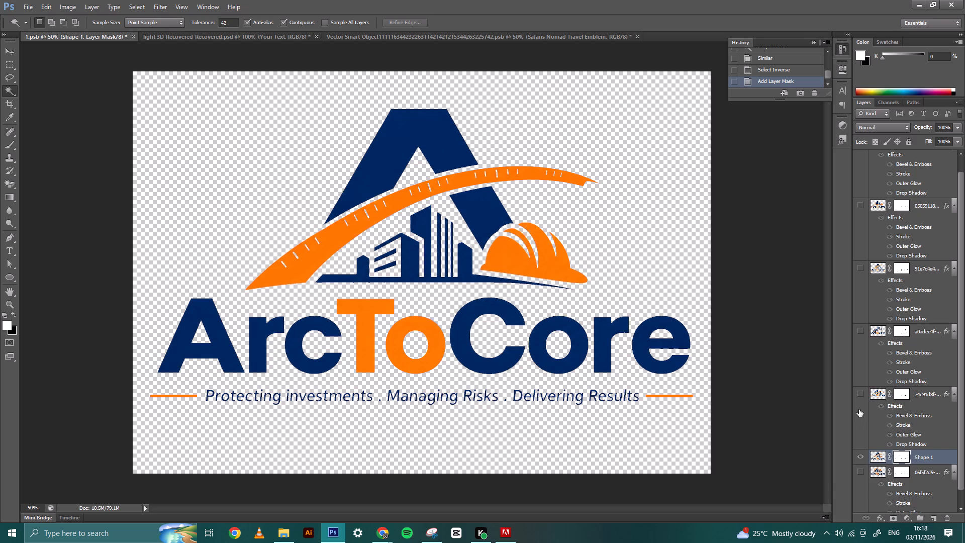
left_click(859, 409)
left_click(859, 409)
Duplicate the masked logo layer three times or more and merge all the copies with the original into one layer.
left_click(5, 48)
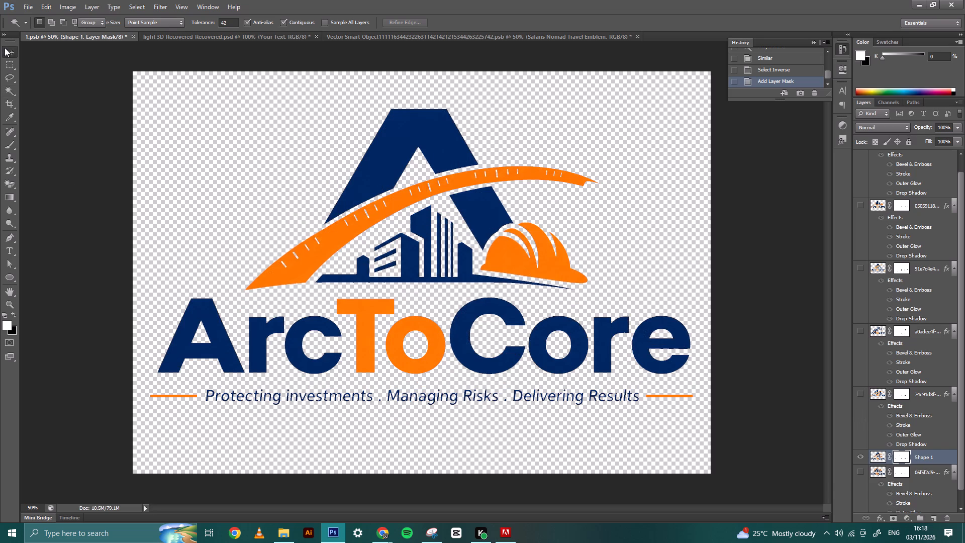
key("ctrl+j")
key("ctrl+j")
key("ctrl+j")
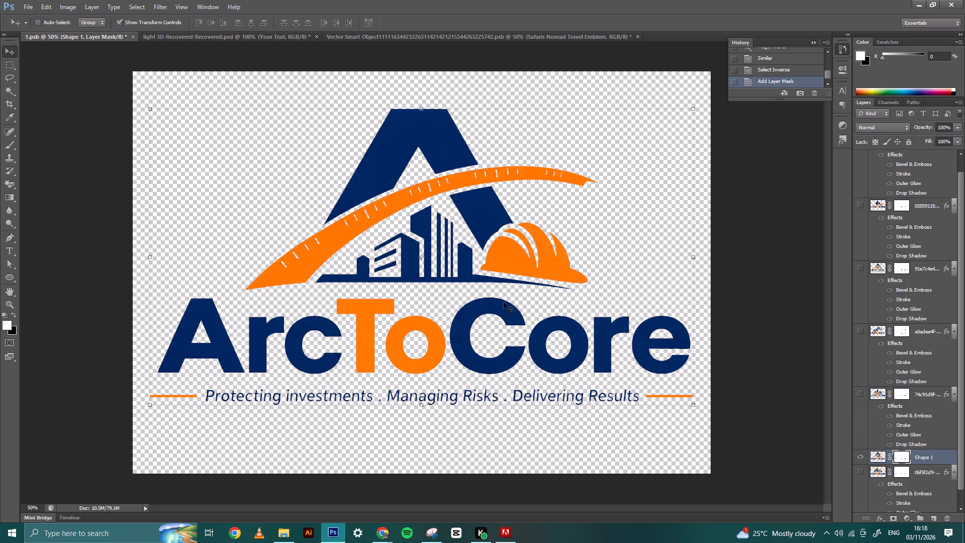
scroll(911, 489, "down", 2)
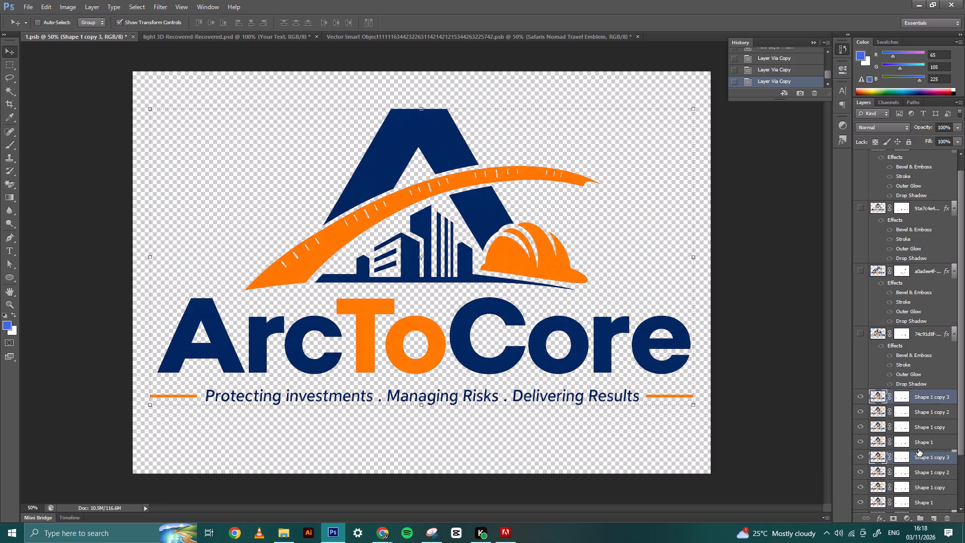
left_click(918, 441, "shift")
right_click(918, 441)
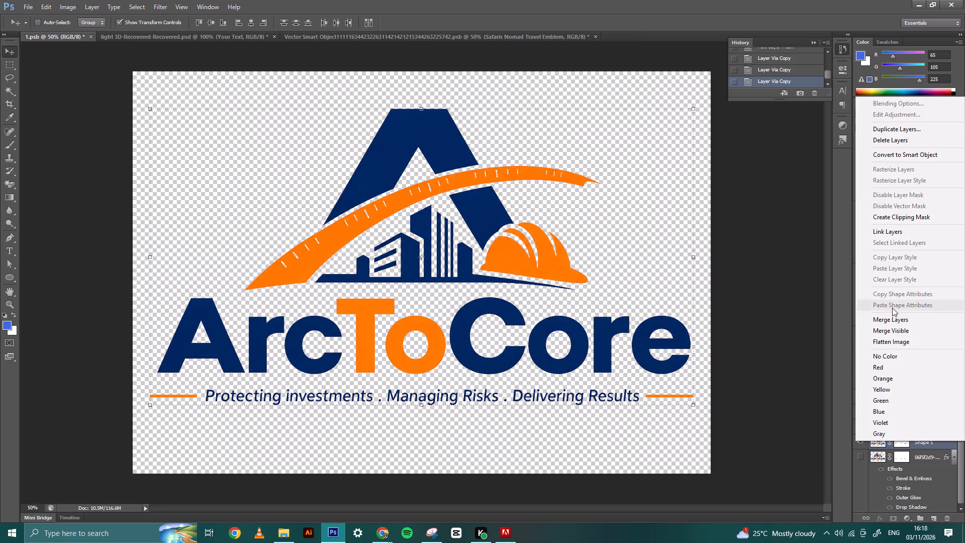
left_click(892, 315)
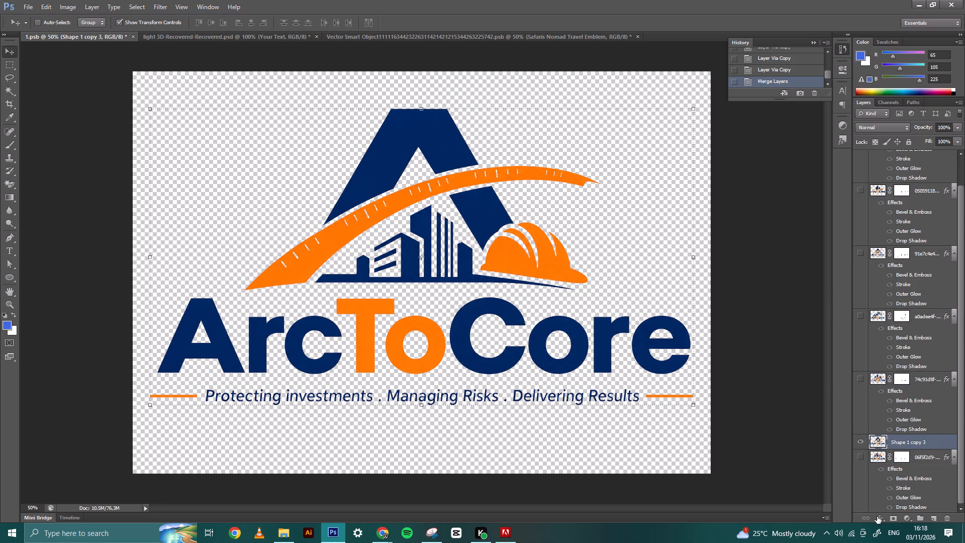
Add Bevel & Emboss with Contour and Texture, plus Stroke, Outer Glow and Drop Shadow, to the merged logo layer.
left_click(879, 518)
left_click(888, 411)
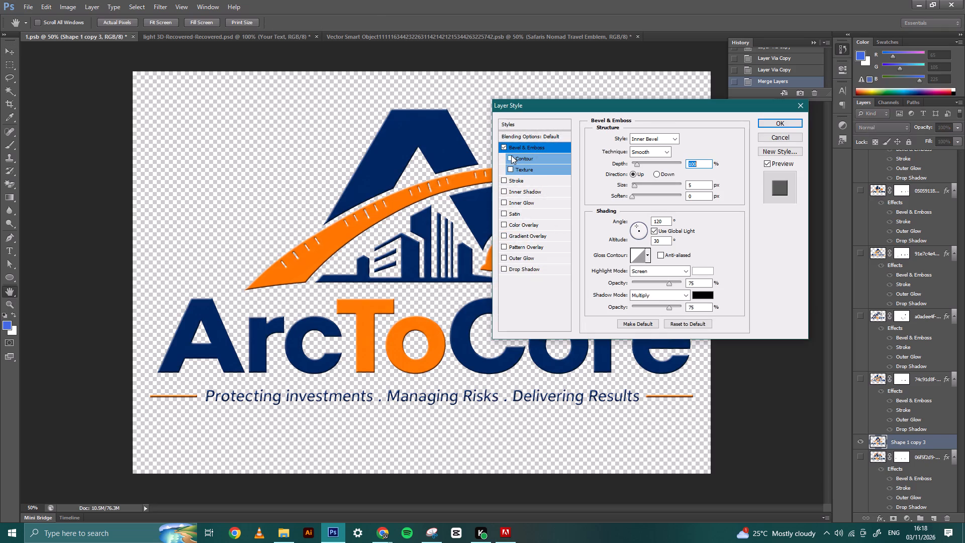
left_click(511, 156)
left_click(508, 169)
left_click(503, 183)
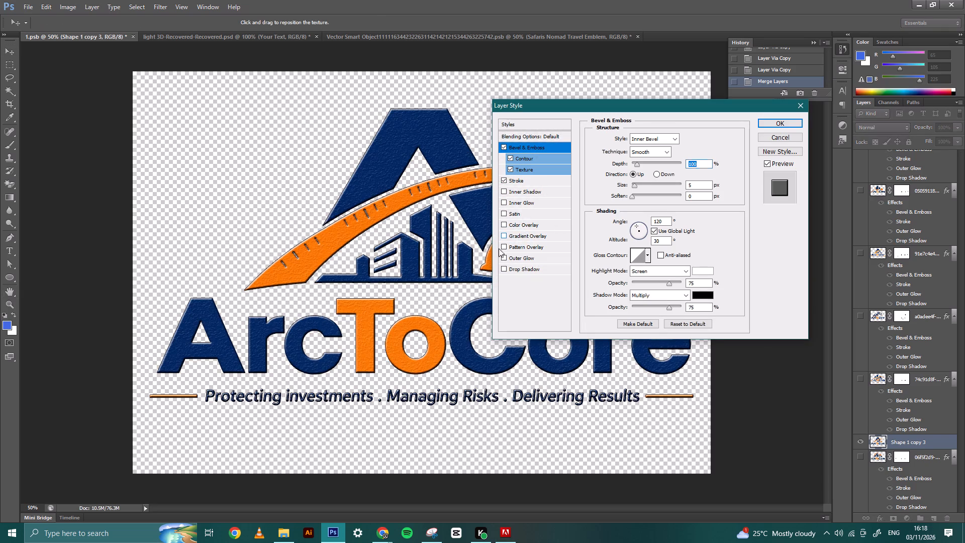
left_click(505, 266)
left_click(505, 256)
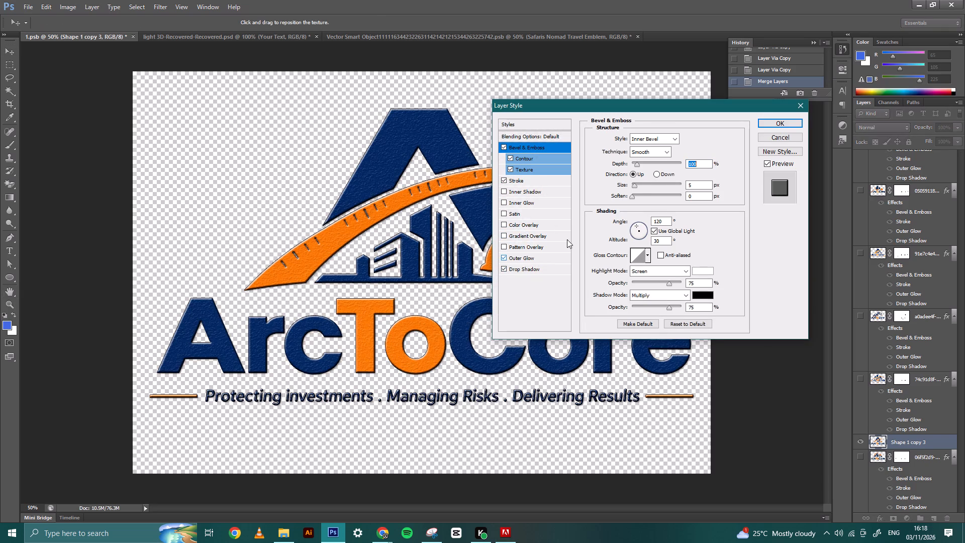
left_click(764, 122)
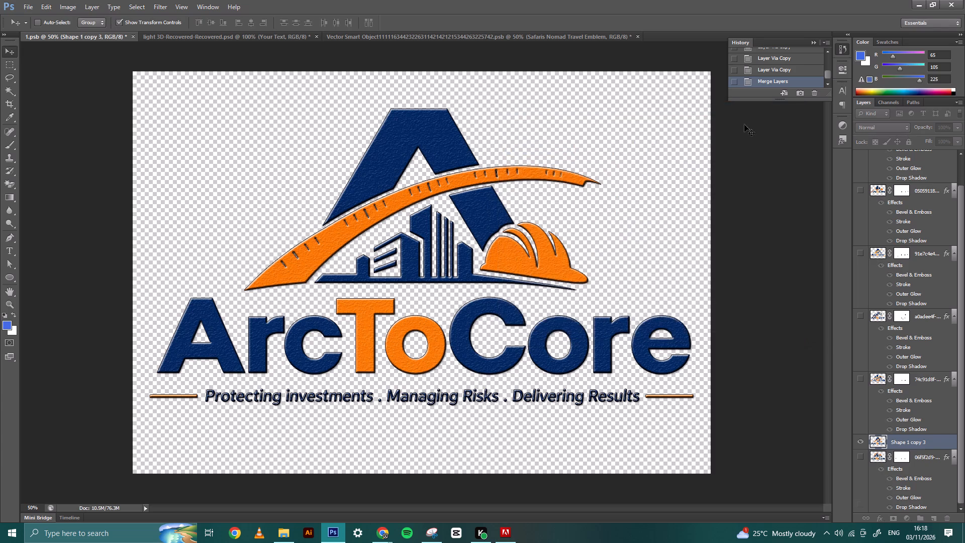
Save the PSB document.
key("ctrl+s")
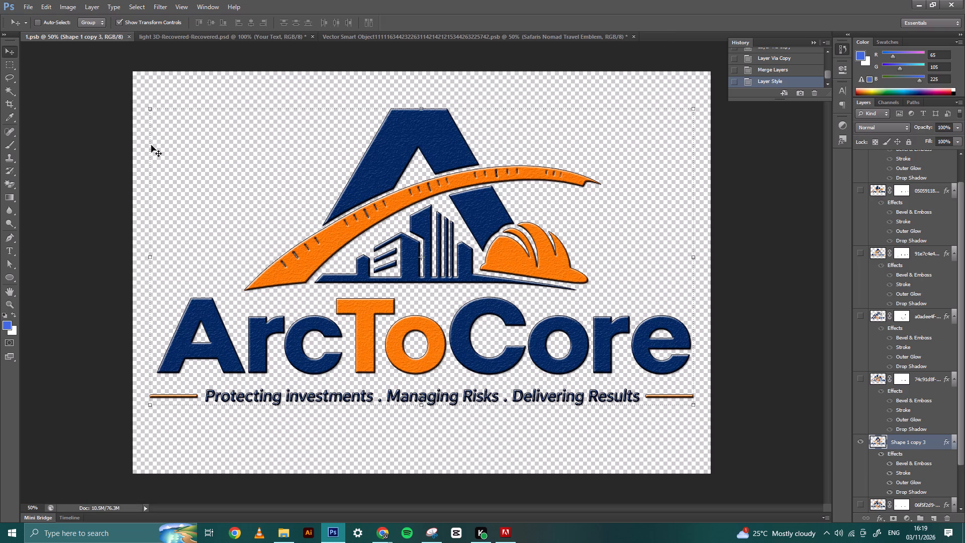
Begin saving the logo under the file name NO BACKGROUND 3D in JPEG format.
key("ctrl+shift+s")
type("no backgr")
type("ound #d")
key("ctrl+shift+a")
key("ctrl+shift+c")
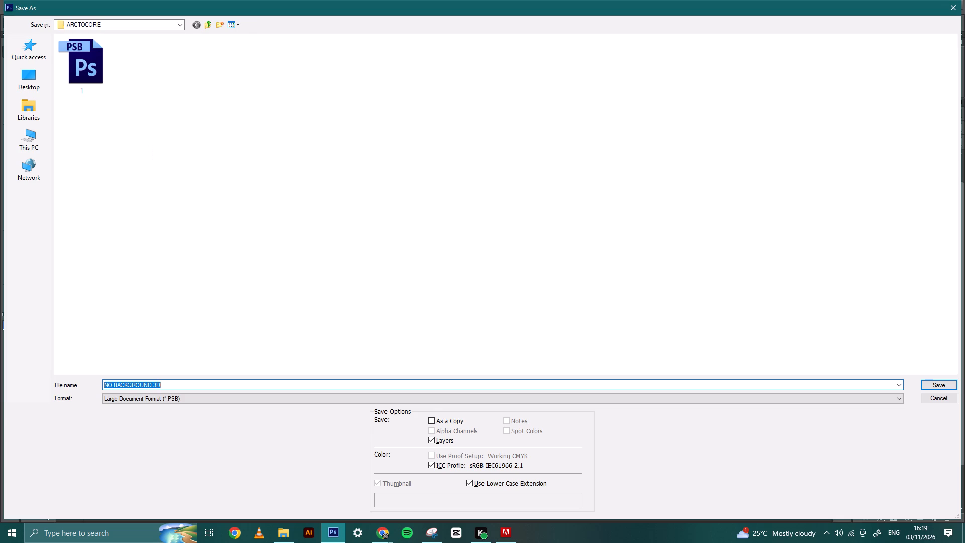
left_click(149, 400, "shift")
left_click(131, 461, "shift")
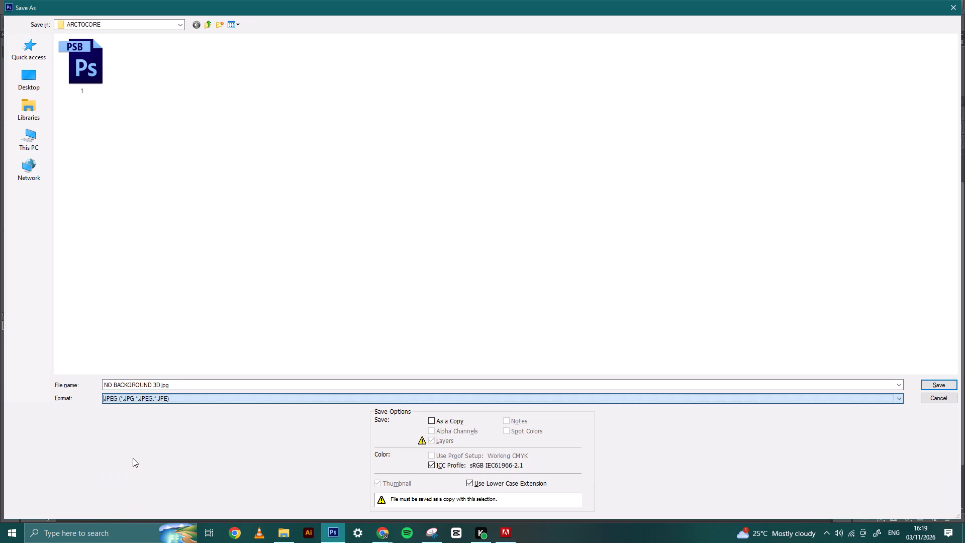
Create a FINAL folder inside ARCTOCORE and save the JPEG there at maximum quality 12.
left_click(221, 25, "shift")
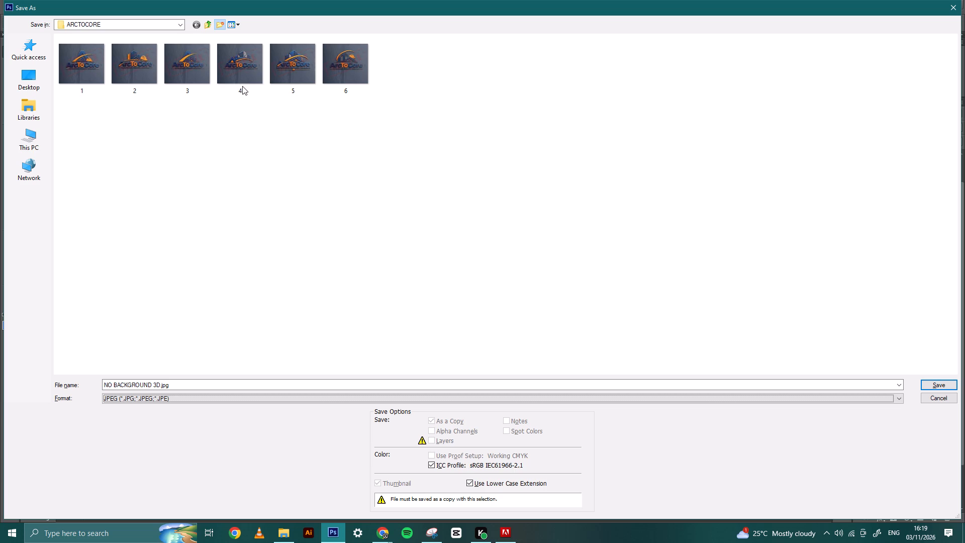
type("final")
key("shift+Return")
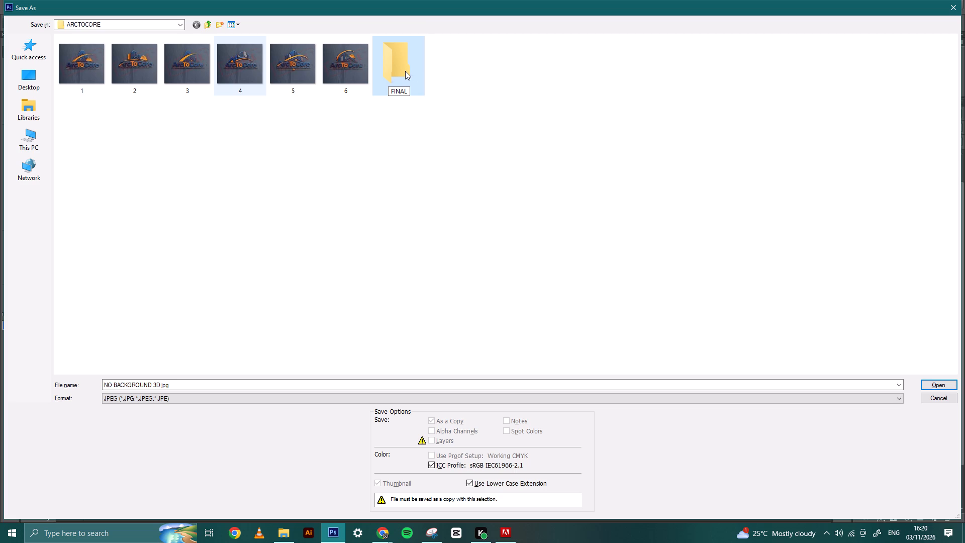
double_click(405, 71, "shift")
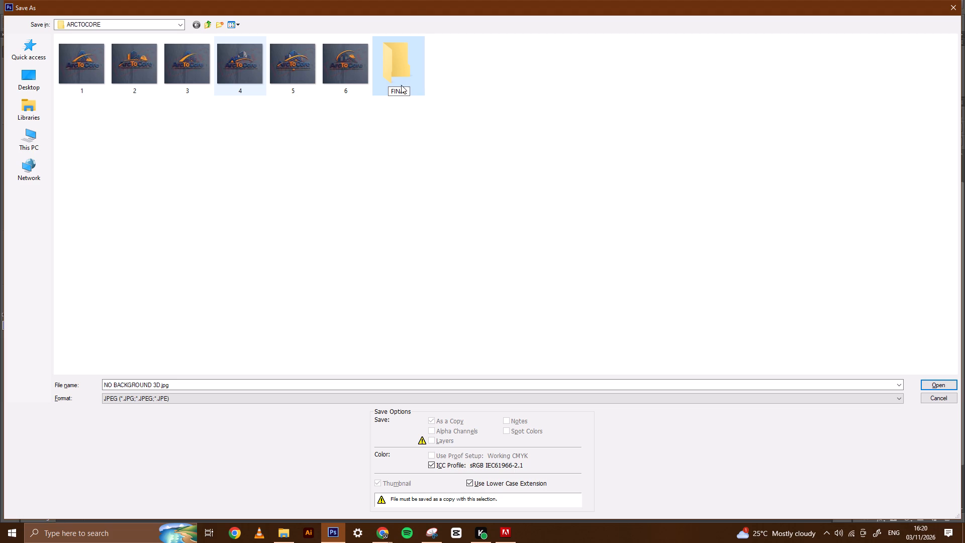
double_click(404, 74, "shift")
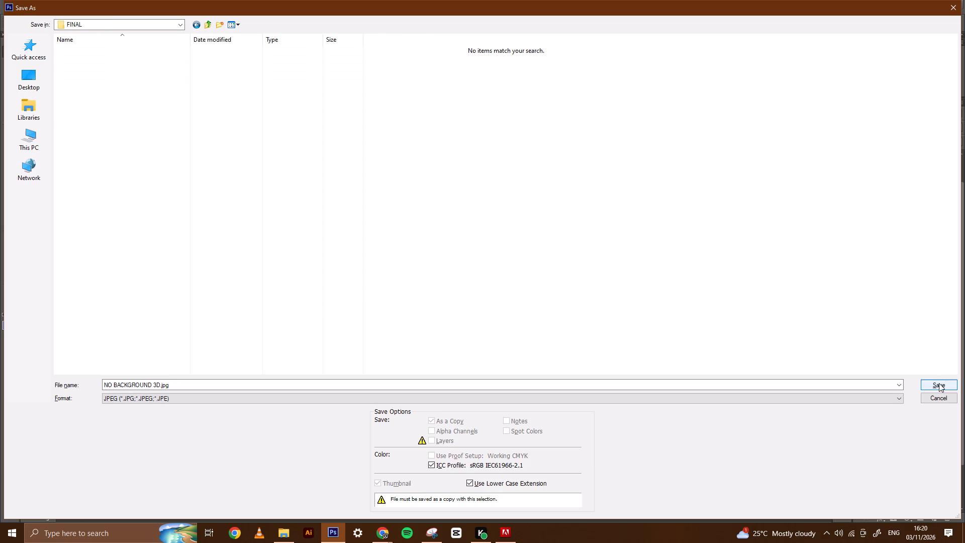
left_click(939, 383, "shift")
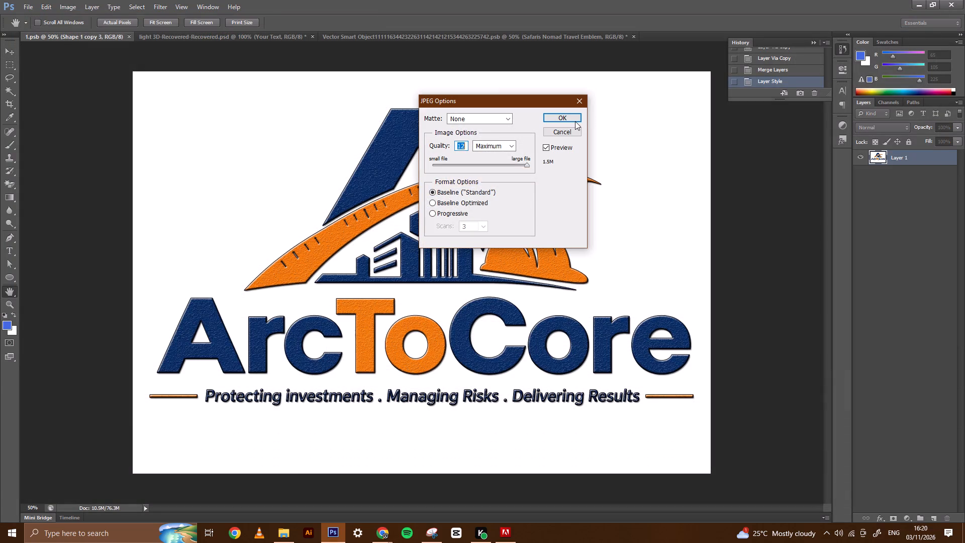
left_click(575, 122, "shift")
Save a Photoshop PDF copy named NO BACKGROUND 3D, without layers, in the FINAL folder.
key("ctrl+shift+s")
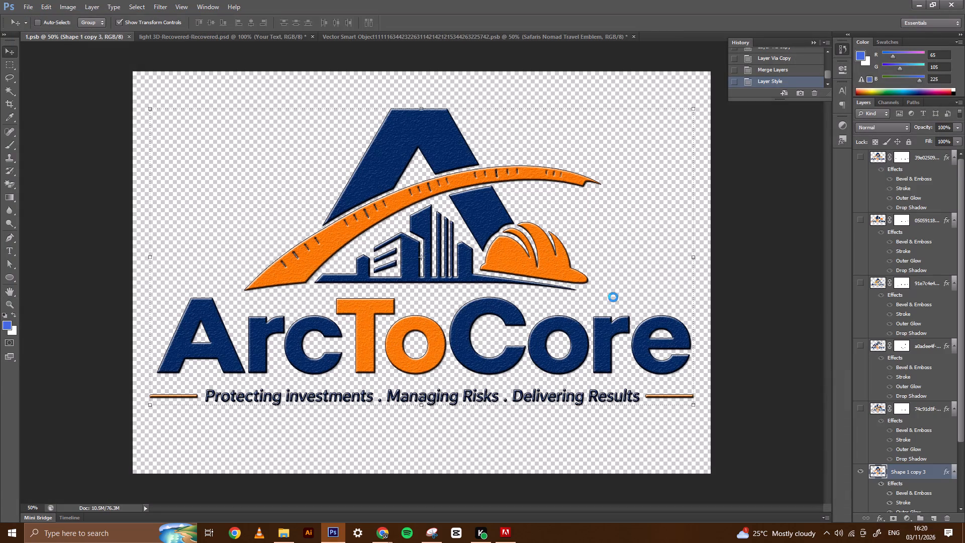
key("ctrl+v")
left_click(359, 403)
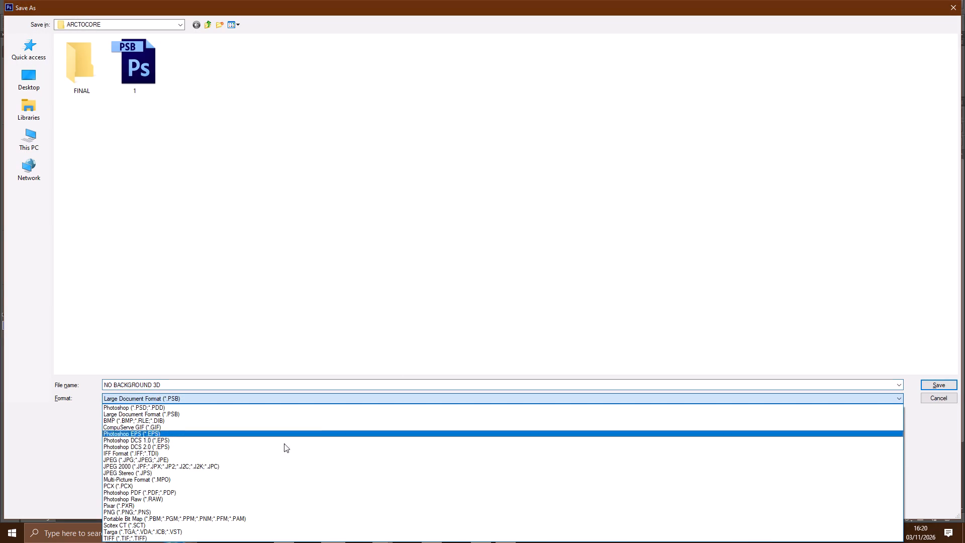
left_click(224, 493)
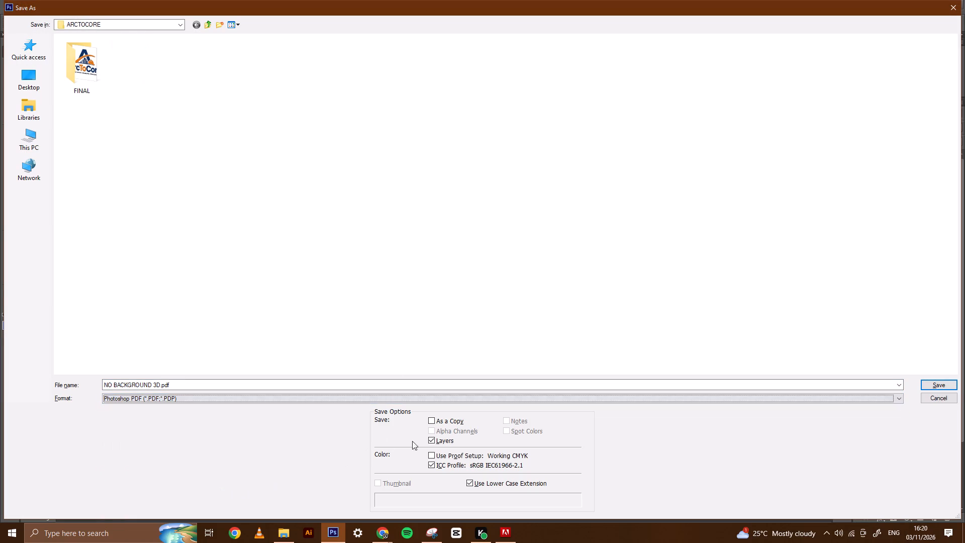
left_click(434, 437)
double_click(79, 70)
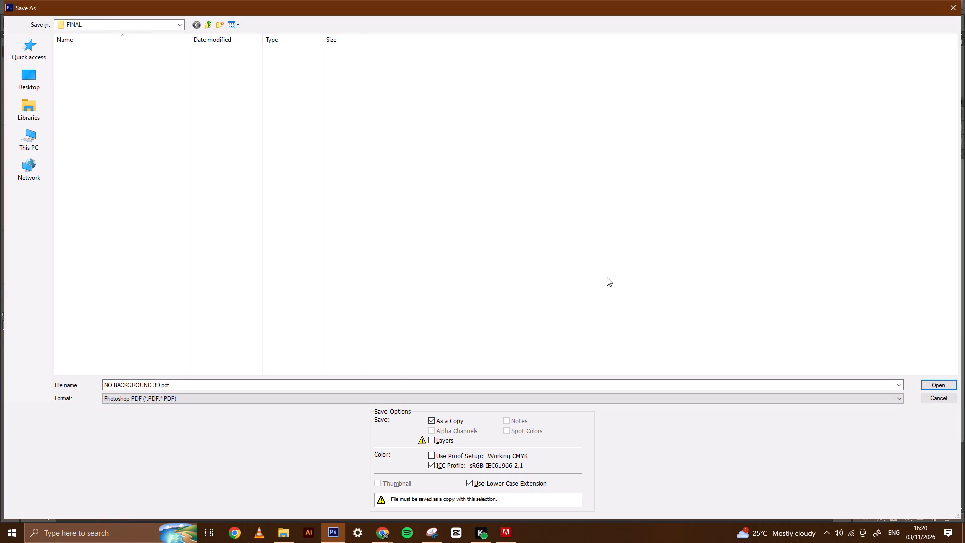
left_click(929, 386)
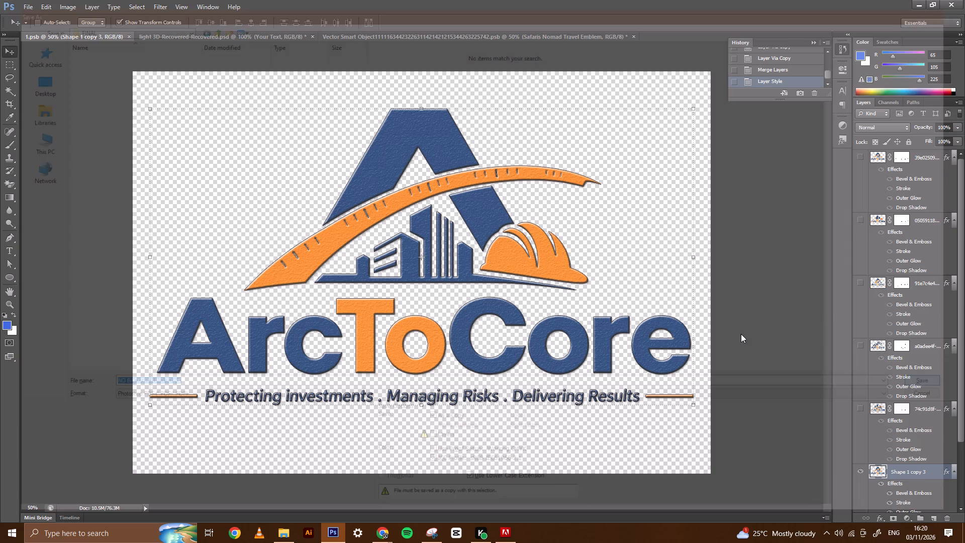
key("Return")
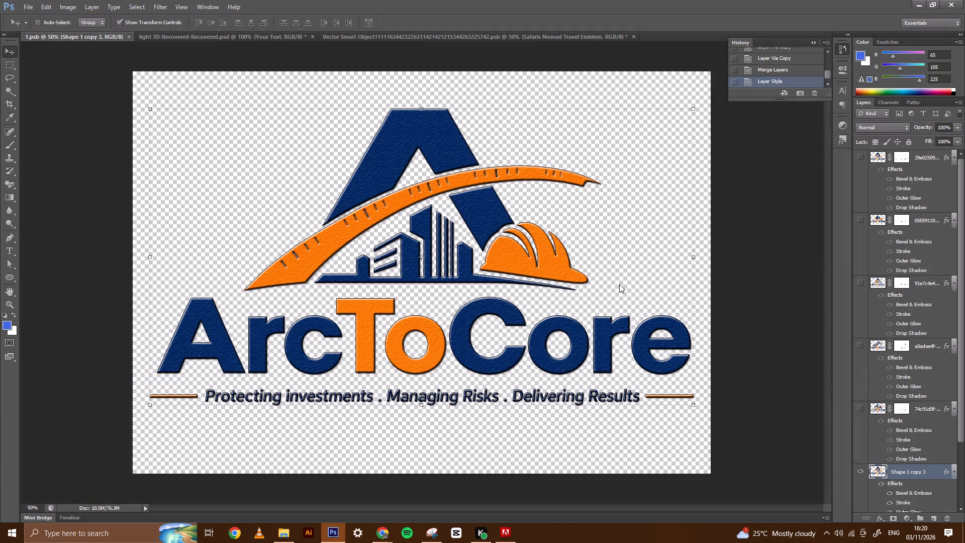
key("Return")
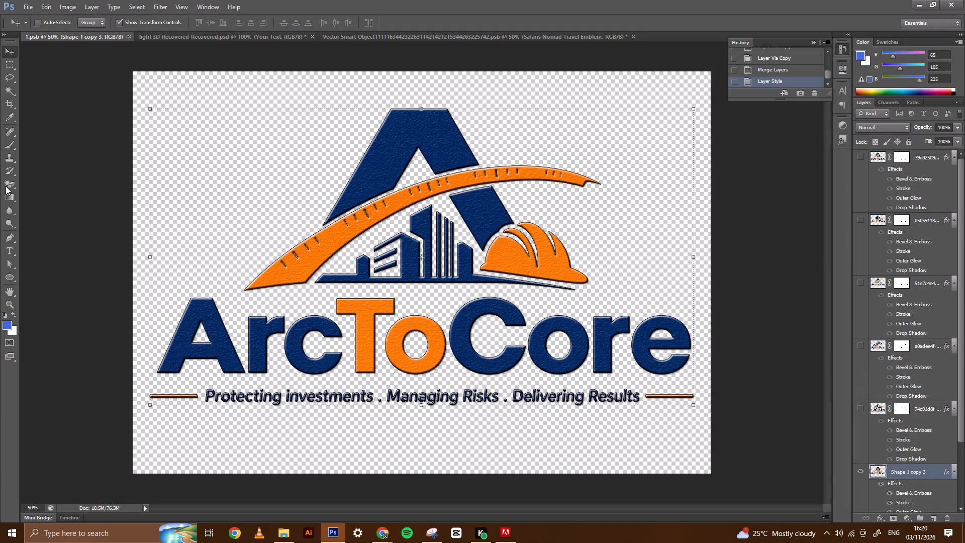
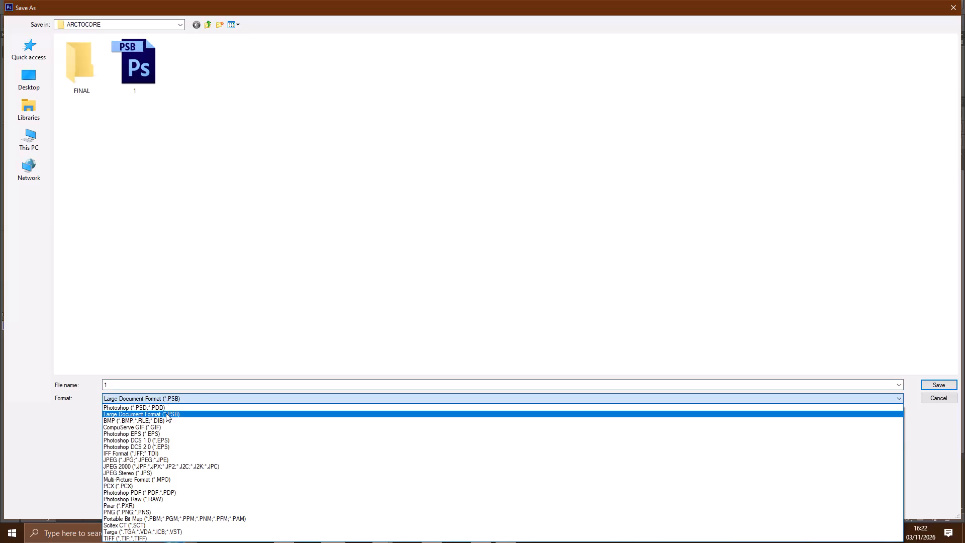
Save a PNG copy named 1 of the 3D logo in the FINAL folder.
left_click(154, 512)
double_click(93, 49)
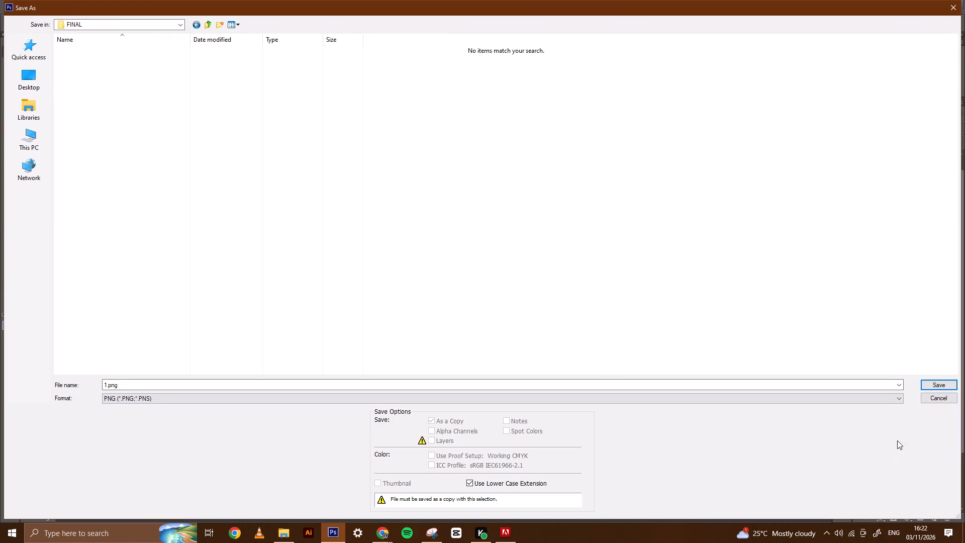
left_click(937, 387)
key("Return")
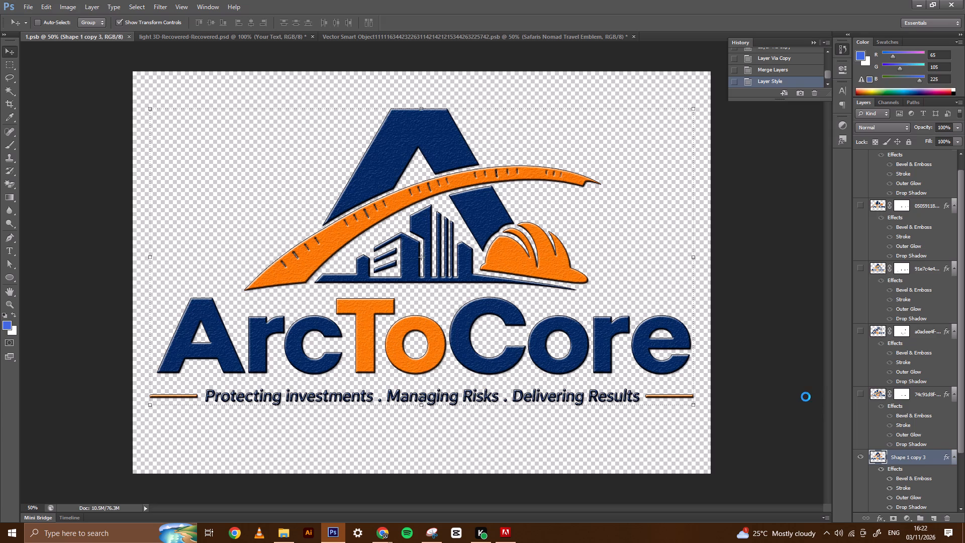
Turn off the layer effects of Shape 1 copy 3 and save a PNG named NO BACKGROUND 2D in the FINAL folder.
left_click(882, 470)
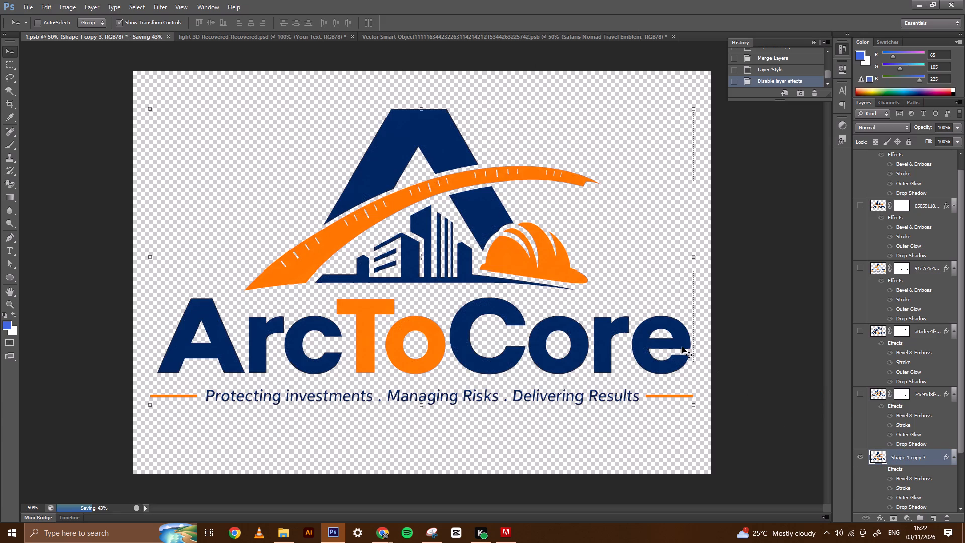
key("ctrl+shift+s")
left_click_drag(589, 320, 588, 325, "ctrl")
key("ctrl+v")
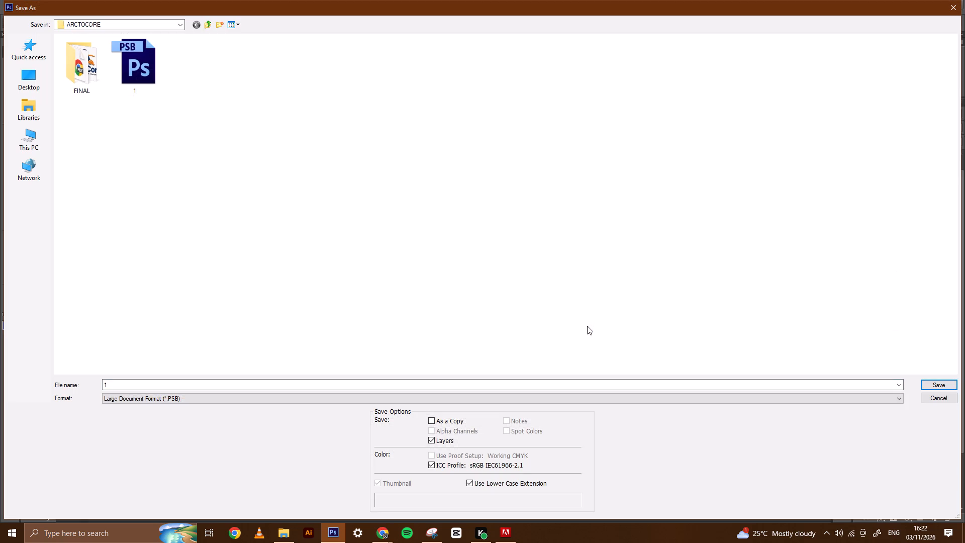
left_click(337, 384)
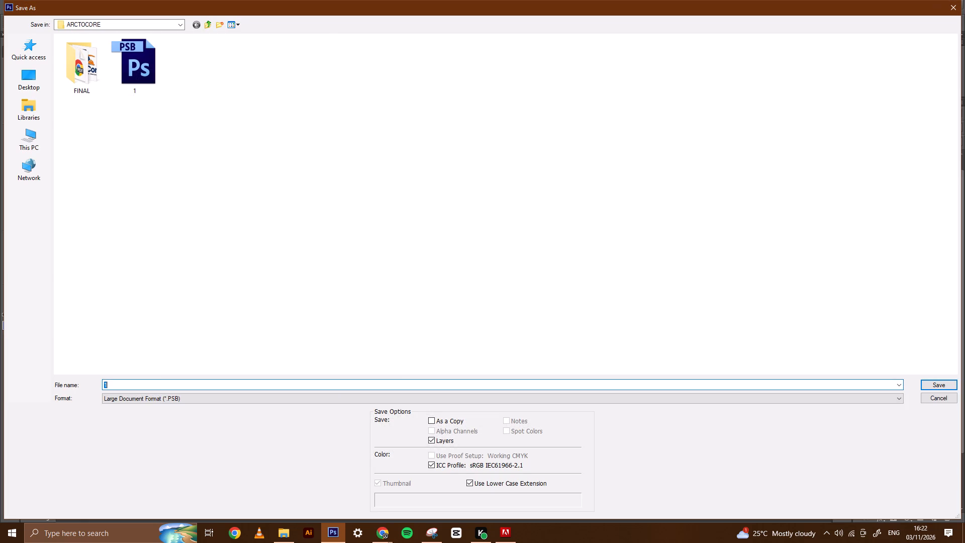
key("ctrl+v")
key("Left")
key("BackSpace")
key("2")
left_click(295, 398)
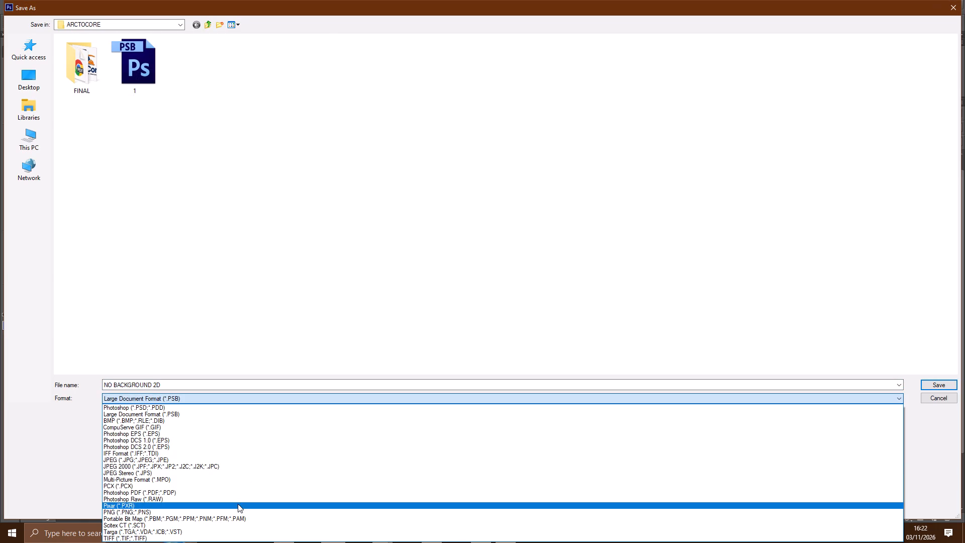
left_click(236, 509)
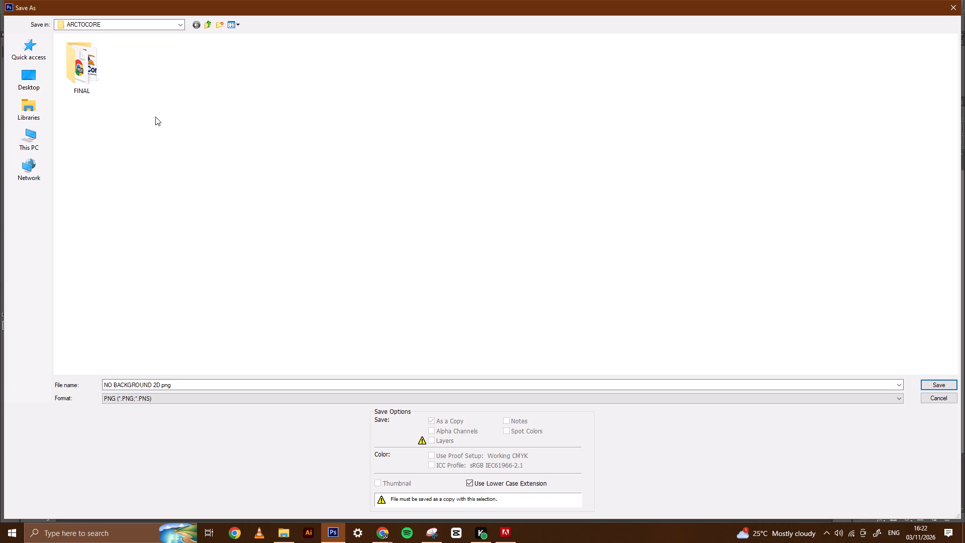
double_click(93, 74)
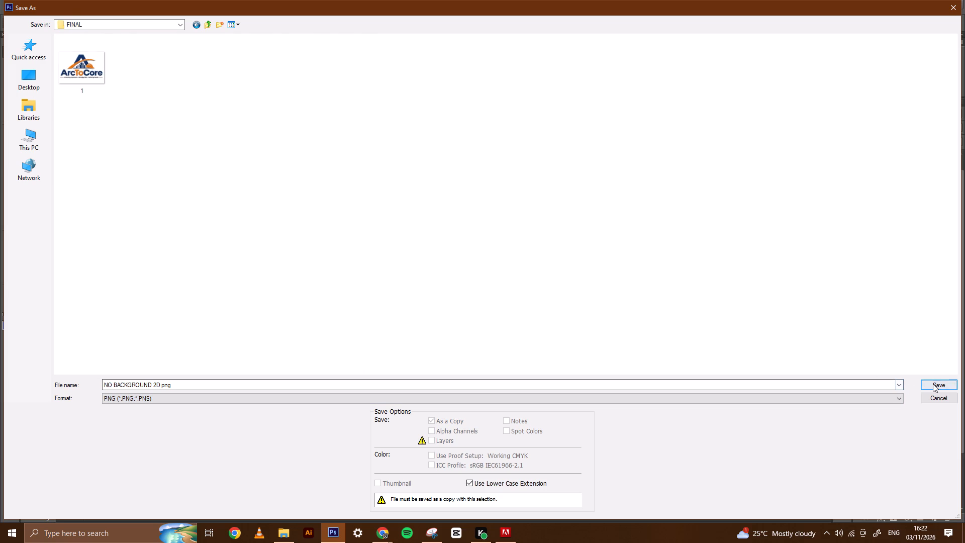
left_click(933, 384)
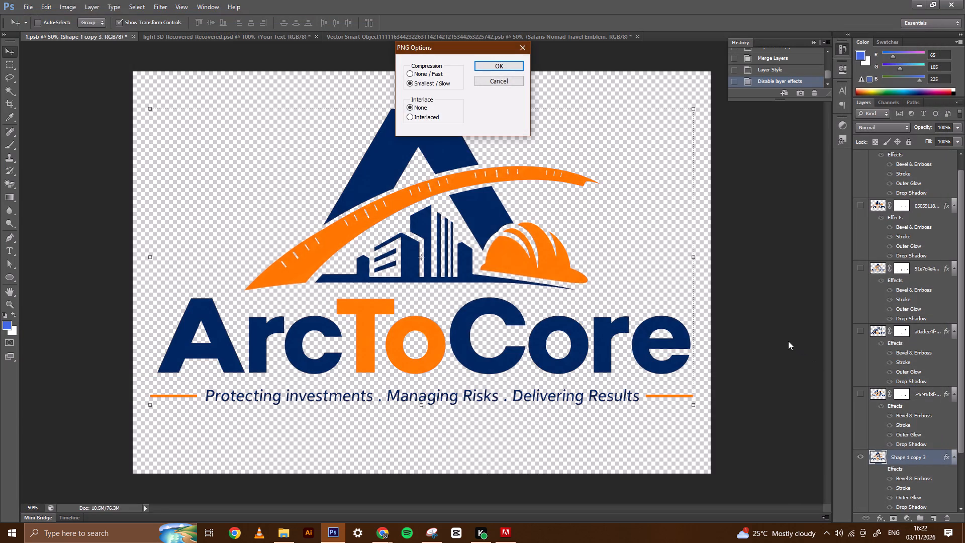
key("Return")
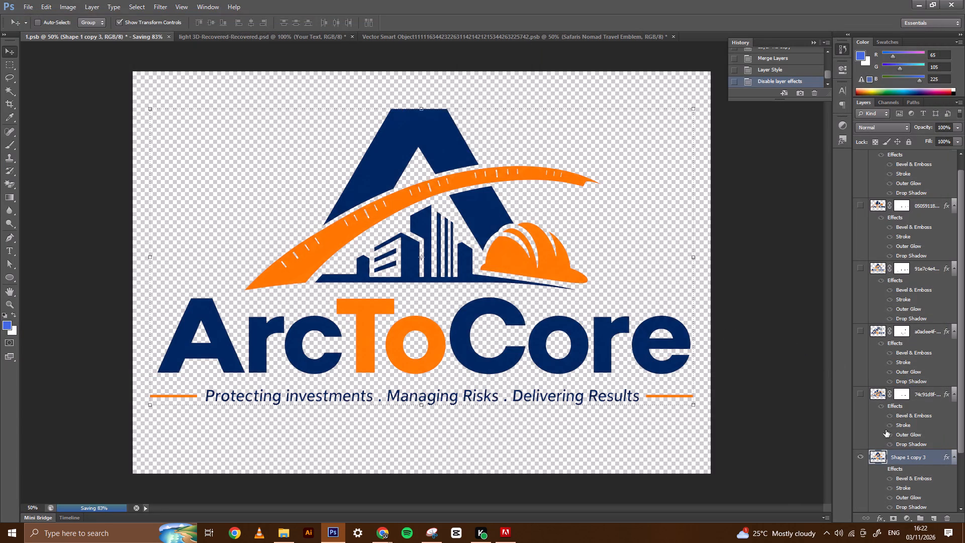
Turn the layer effects of Shape 1 copy 3 back on and save a PNG named NO BACKGROUND 3D in the FINAL folder.
left_click(881, 470)
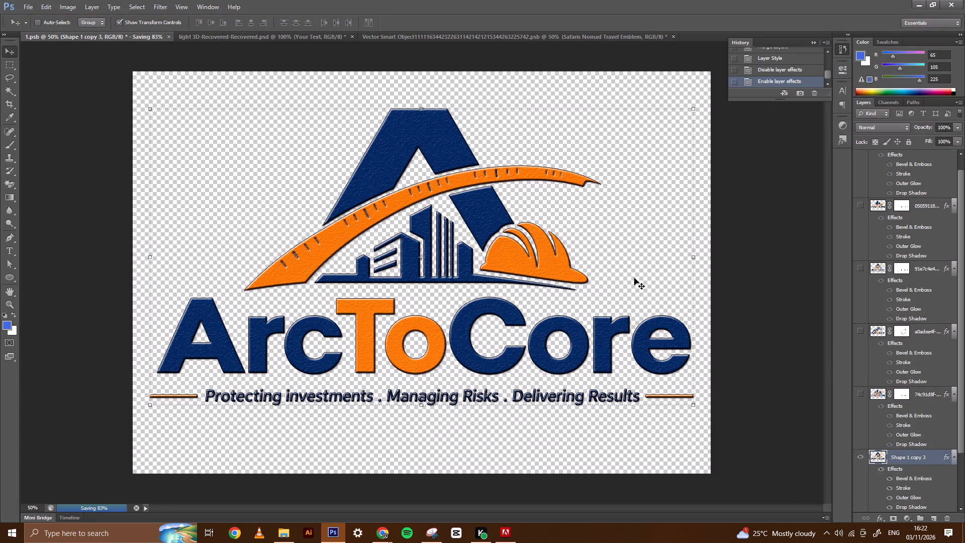
key("ctrl+shift+s")
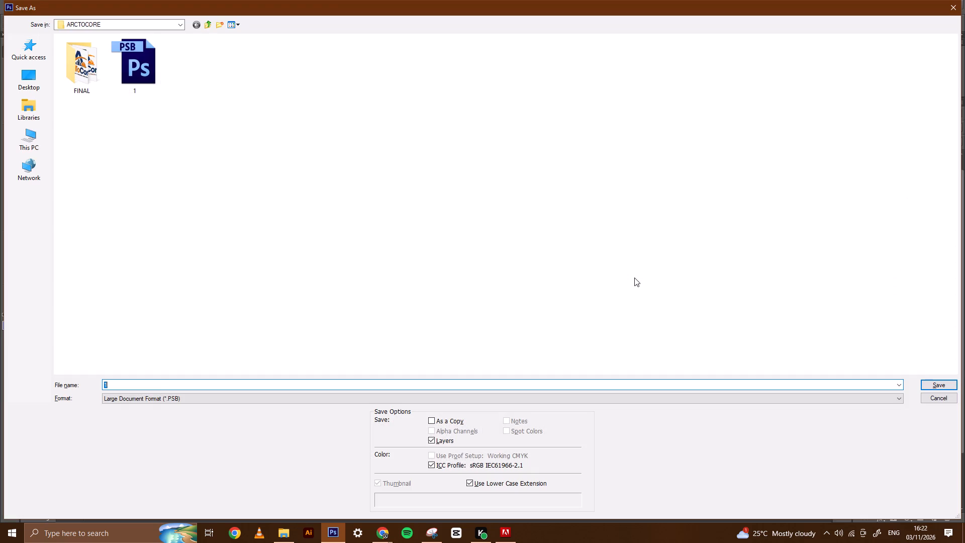
key("ctrl+v")
left_click(192, 405)
left_click(191, 399)
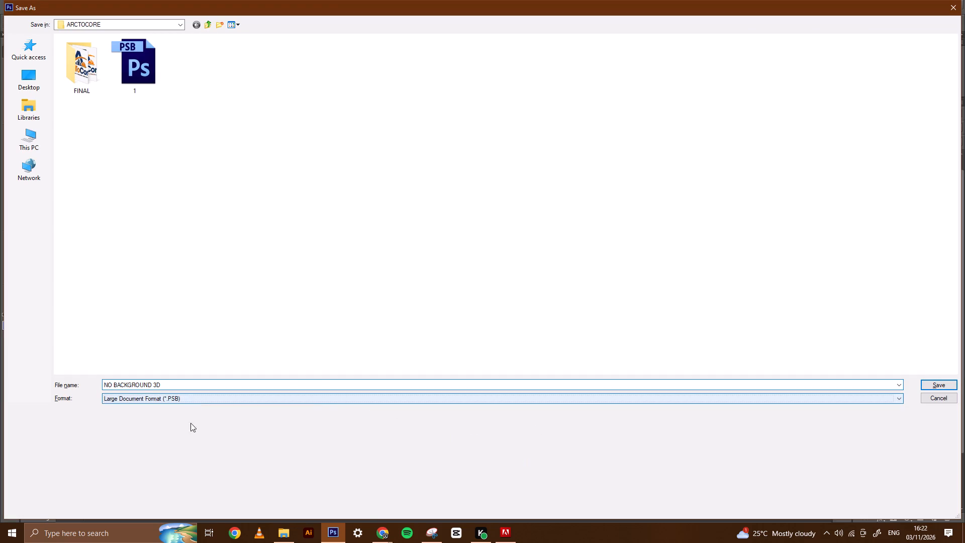
left_click(163, 509)
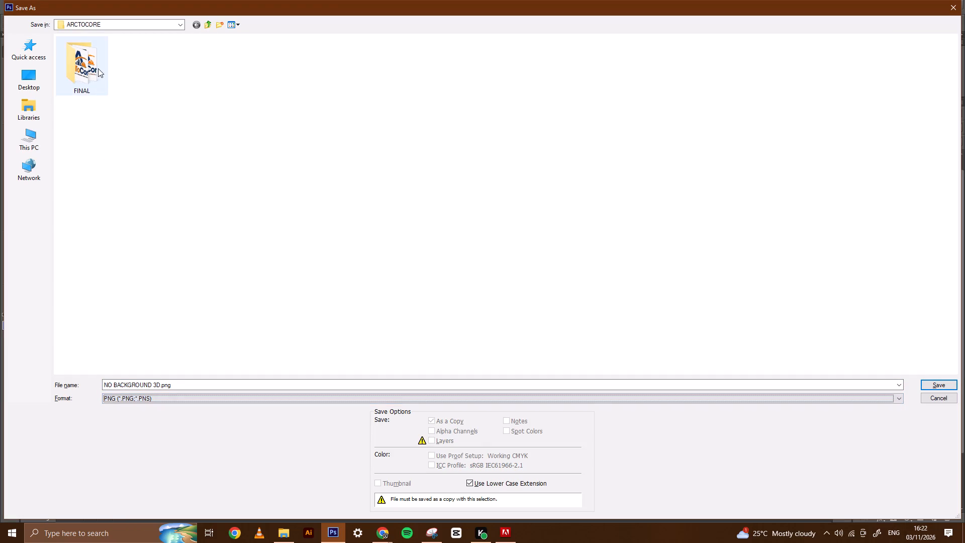
double_click(98, 68)
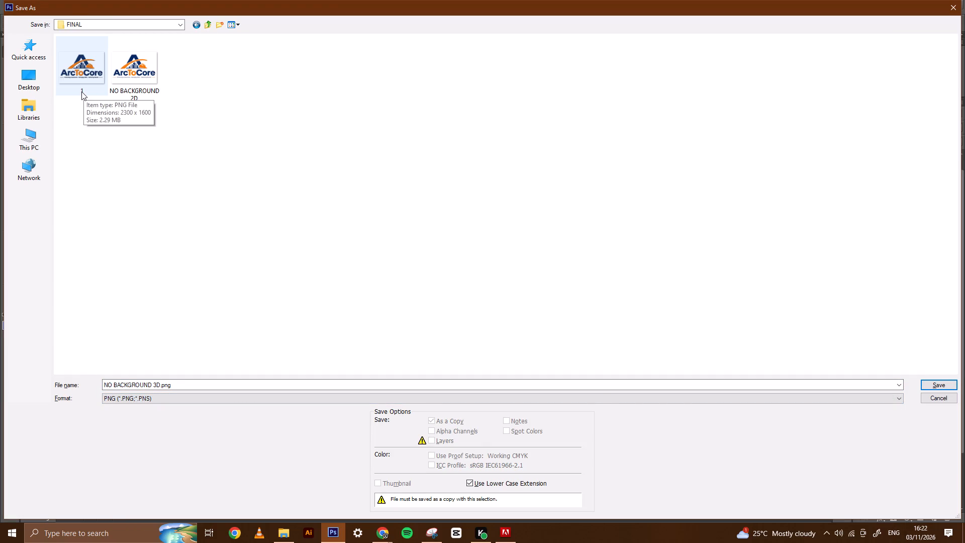
left_click(929, 383)
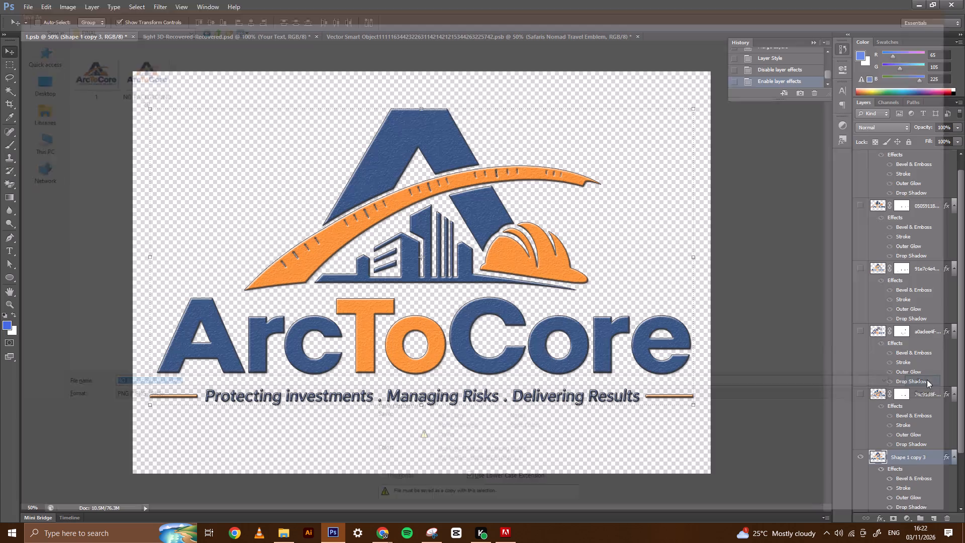
key("Return")
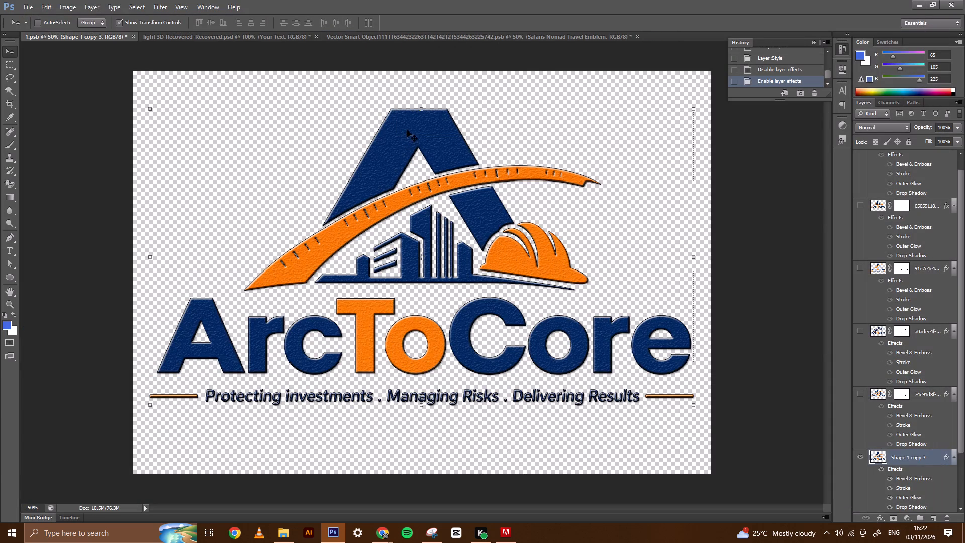
Copy the Shape 1 copy 3 logo layer into the Vector Smart Object document and save it to update the mockup.
left_click_drag(416, 136, 425, 121)
left_click_drag(425, 121, 442, 35)
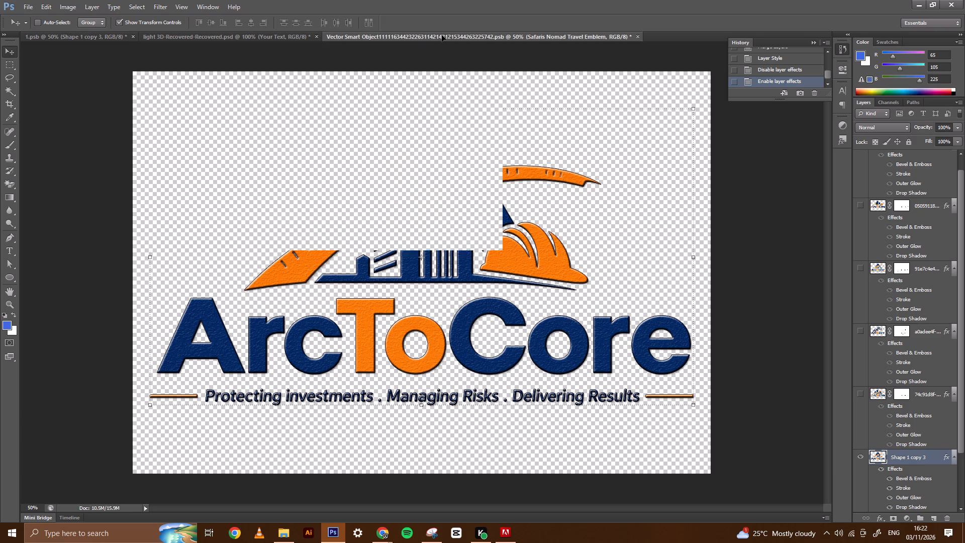
left_click_drag(442, 35, 419, 149)
left_click(419, 149)
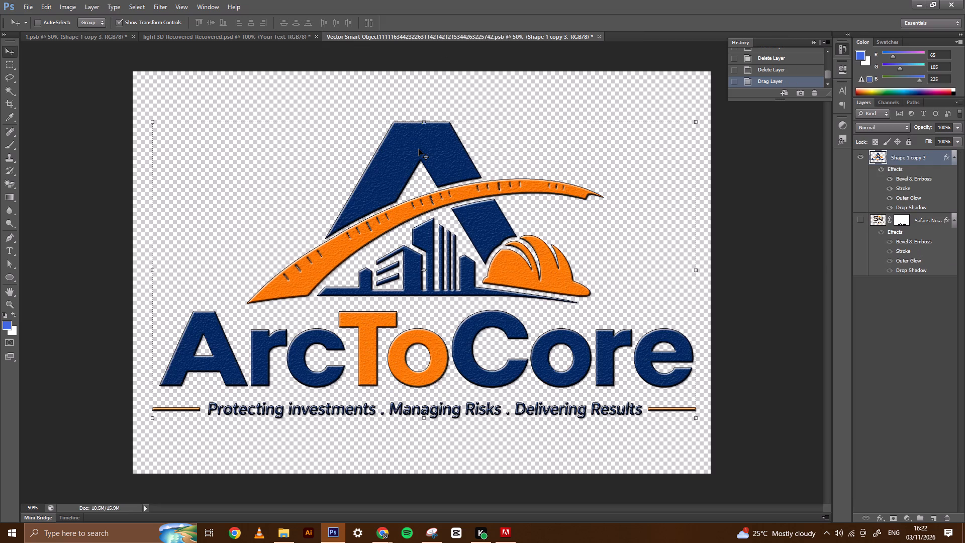
key("ctrl+s")
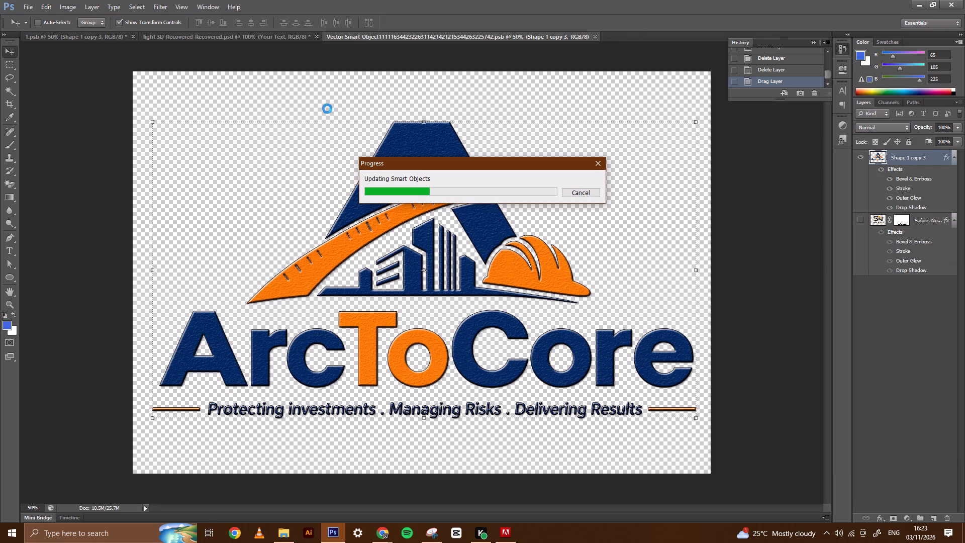
Save the light 3D mockup as a JPEG named WITH BACKGROUND 3D in the FINAL folder.
left_click(235, 36)
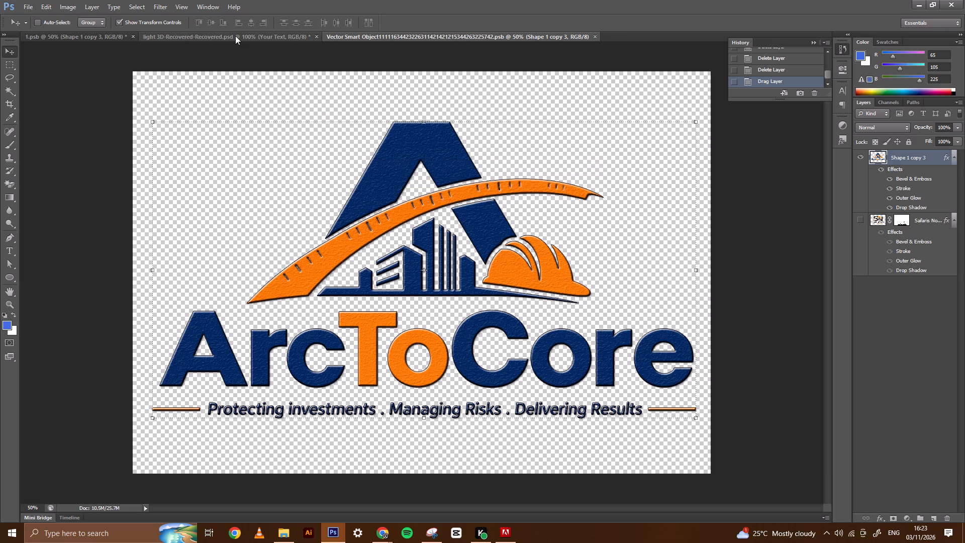
key("ctrl+shift+s")
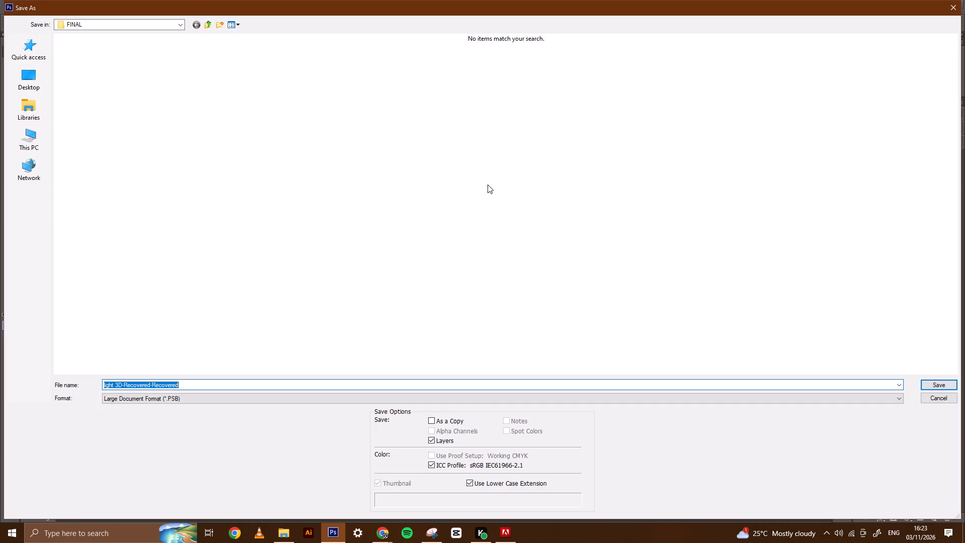
key("ctrl+v")
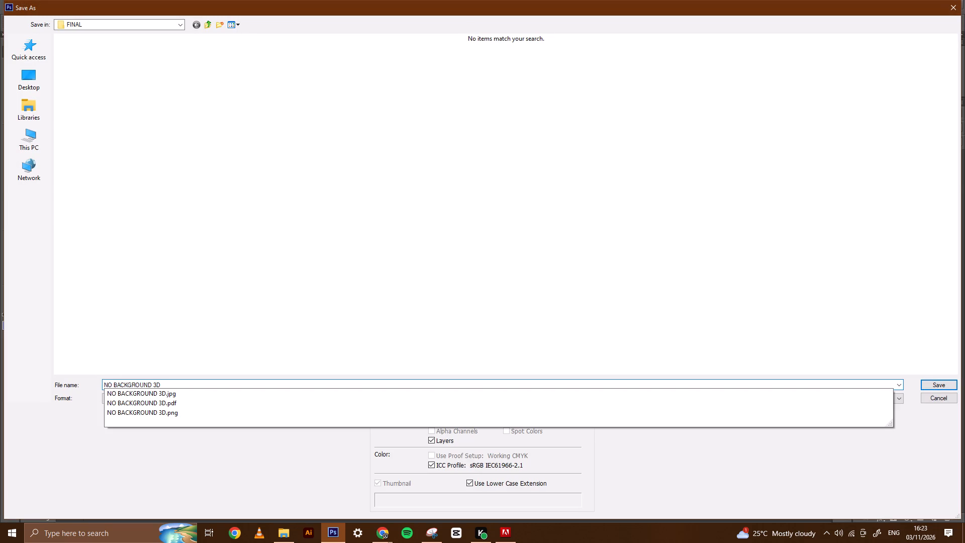
left_click_drag(111, 384, 94, 388)
key("w")
type("ITH")
key("ctrl+a")
key("ctrl+c")
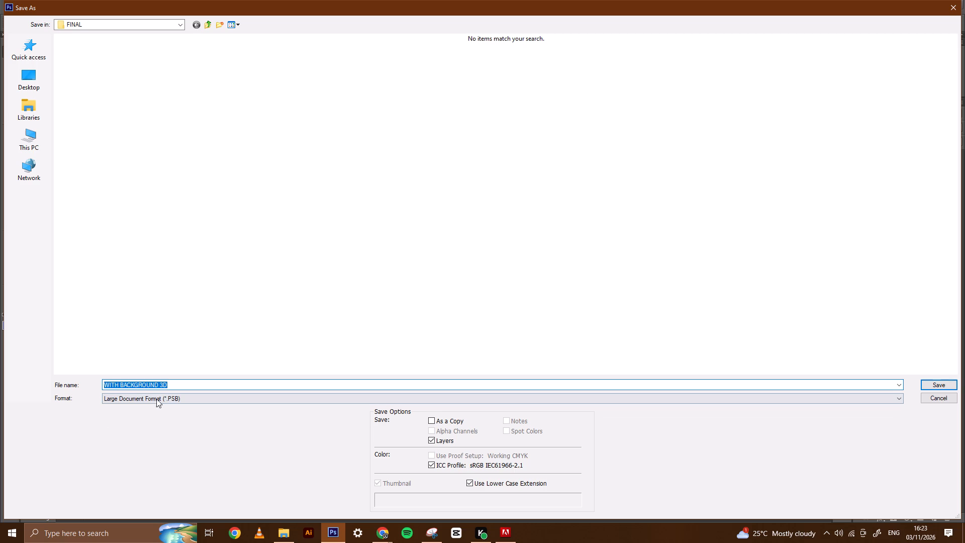
left_click(172, 395)
left_click(175, 457)
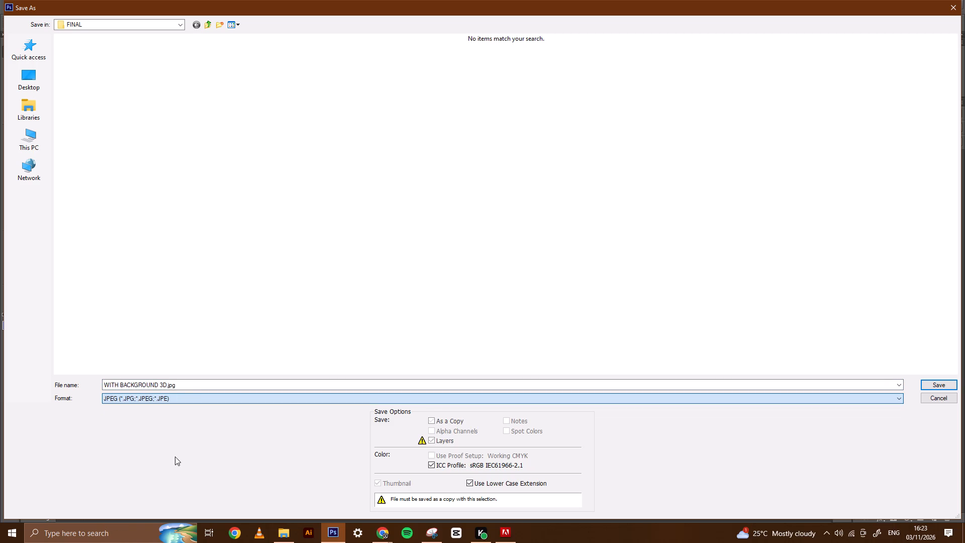
key("Return")
key("Return")
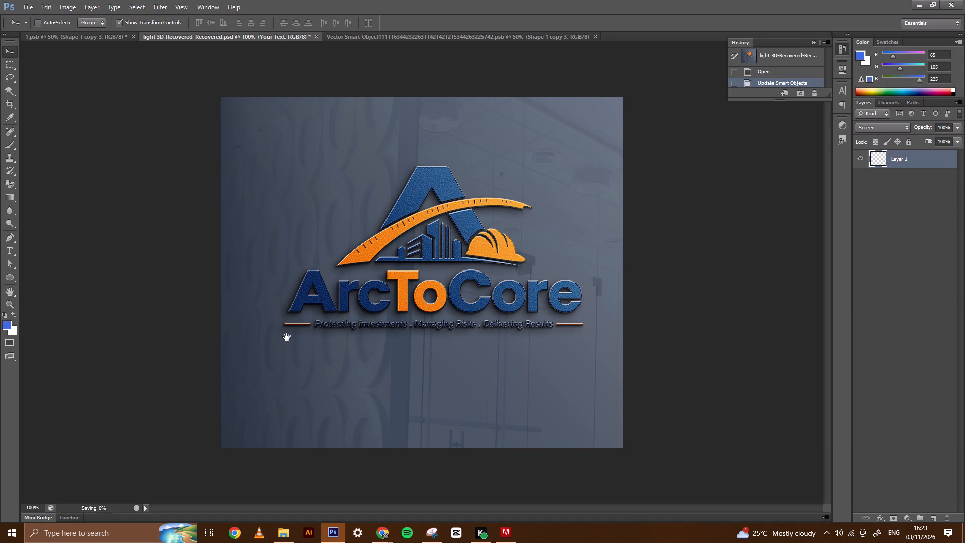
Save a Photoshop PDF of the mockup named WITH BACKGROUND 3D, without layers, in the FINAL folder.
key("ctrl+shift+s")
key("ctrl+v")
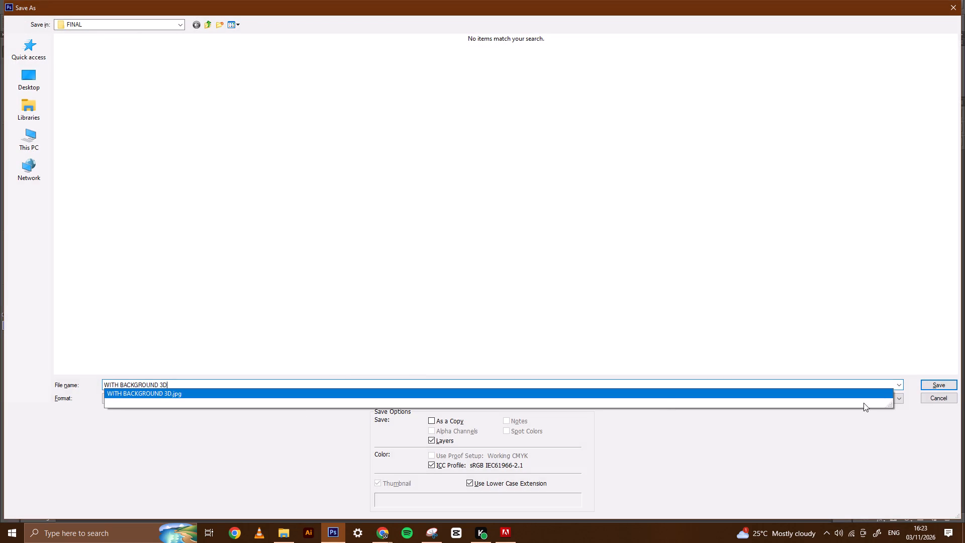
left_click(895, 400)
left_click(680, 491)
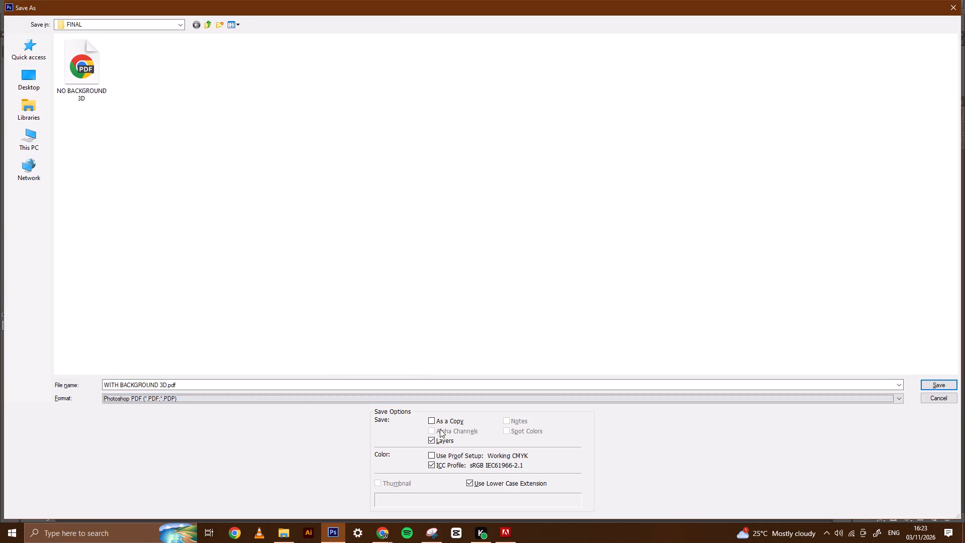
left_click(429, 441)
left_click(937, 383)
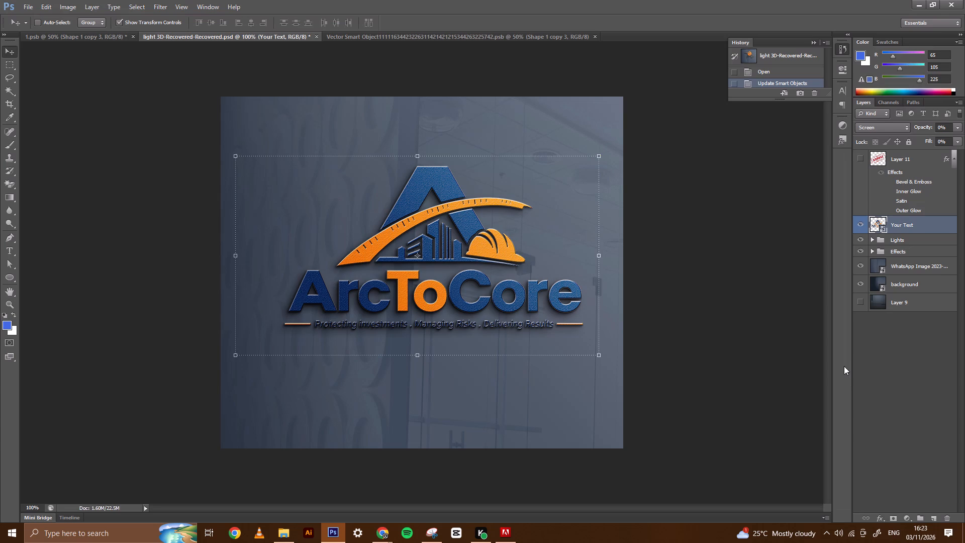
key("Return")
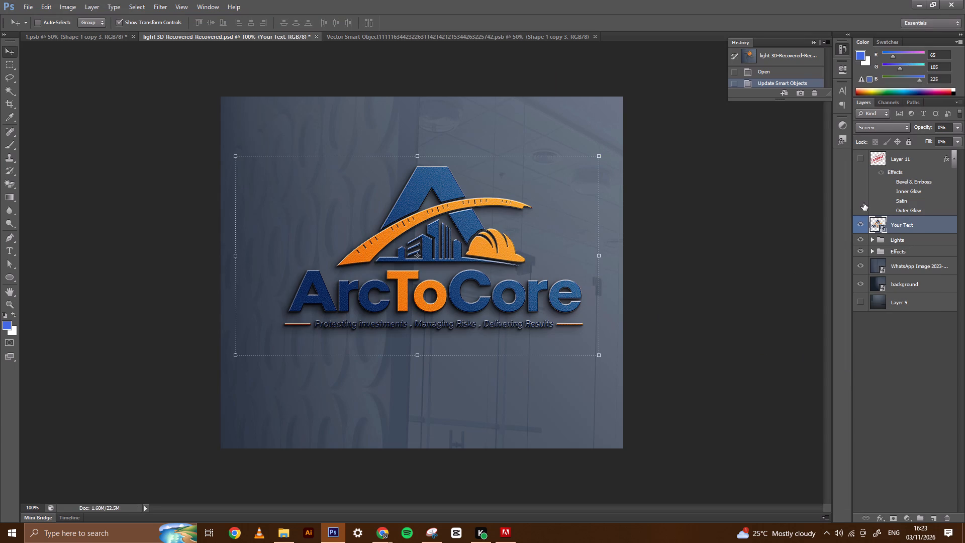
Show the red stamp watermark on Layer 11 over the mockup.
left_click(863, 203)
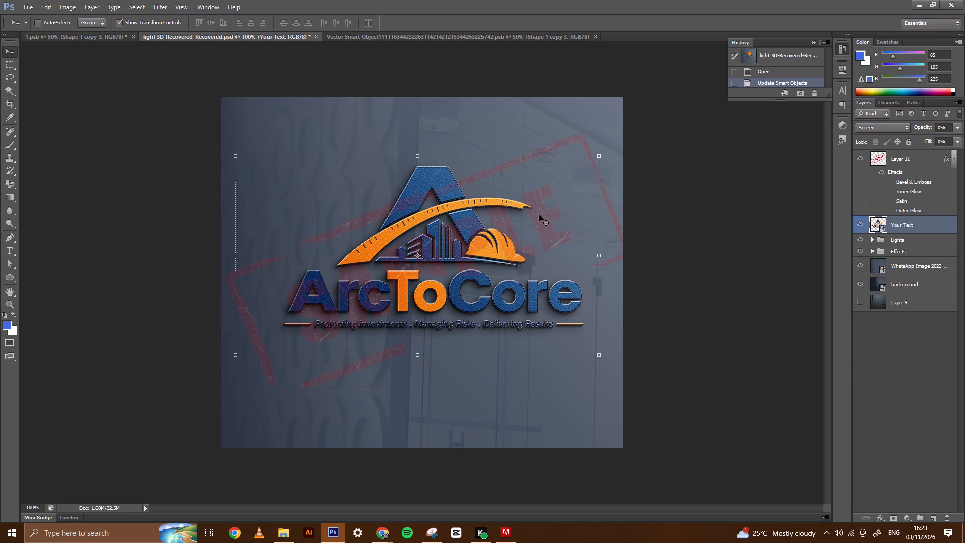
Save the watermarked mockup as a maximum-quality JPEG named 7 in the ARCTOCORE folder, one level above FINAL.
key("ctrl+shift+s")
left_click_drag(529, 233, 521, 239, "ctrl")
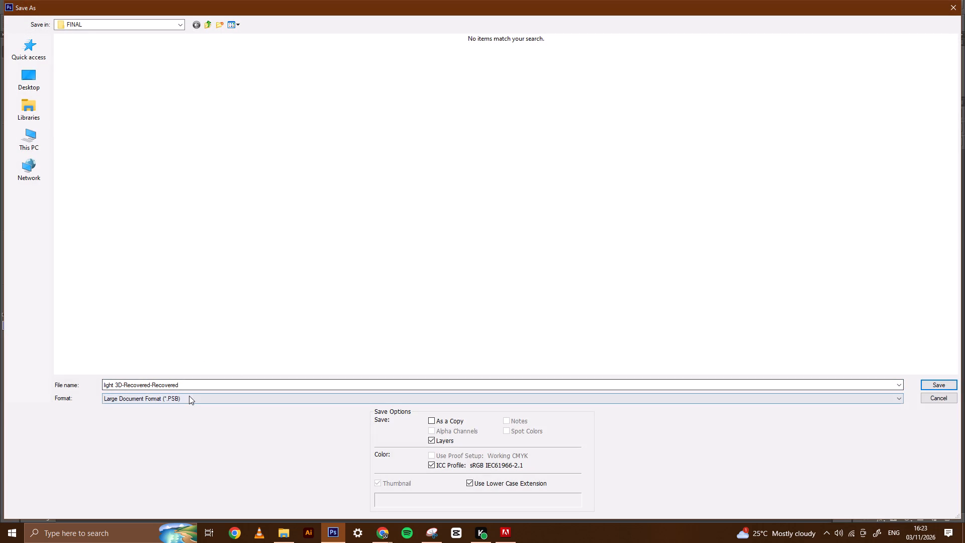
left_click(189, 396)
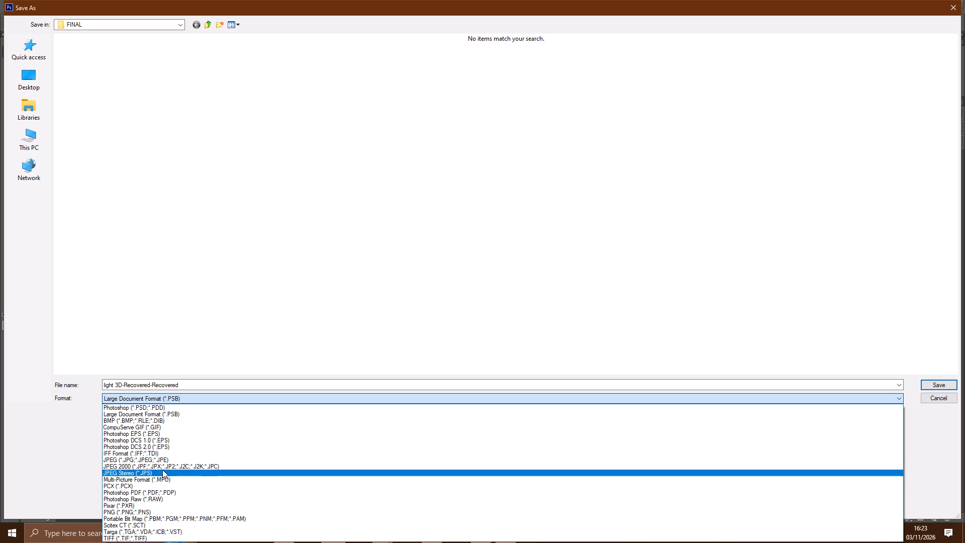
left_click(168, 459)
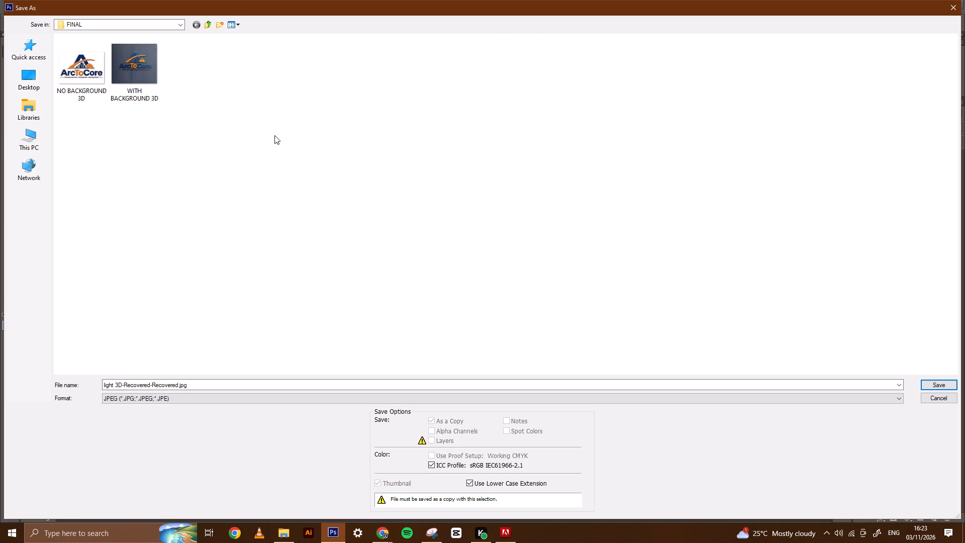
left_click(209, 24)
left_click(223, 385)
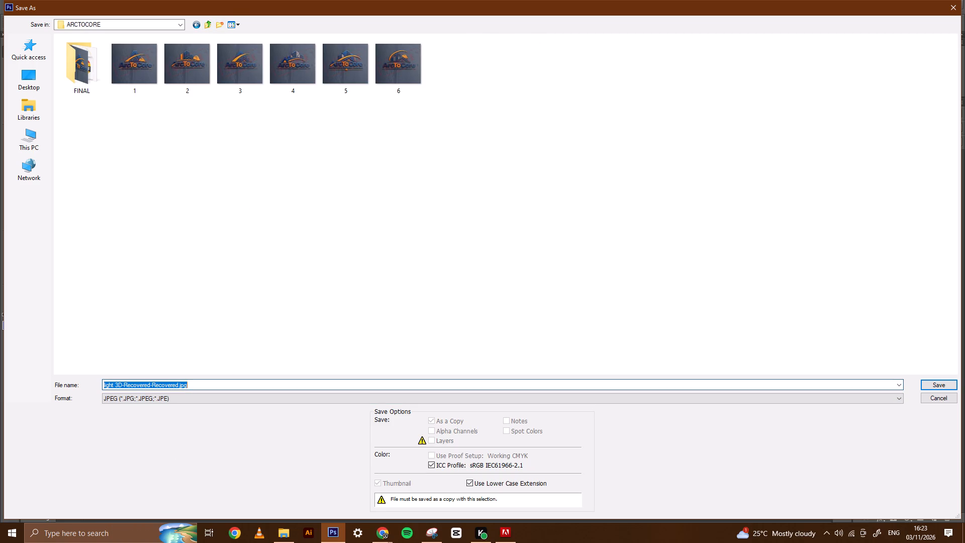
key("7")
key("Return")
key("Return")
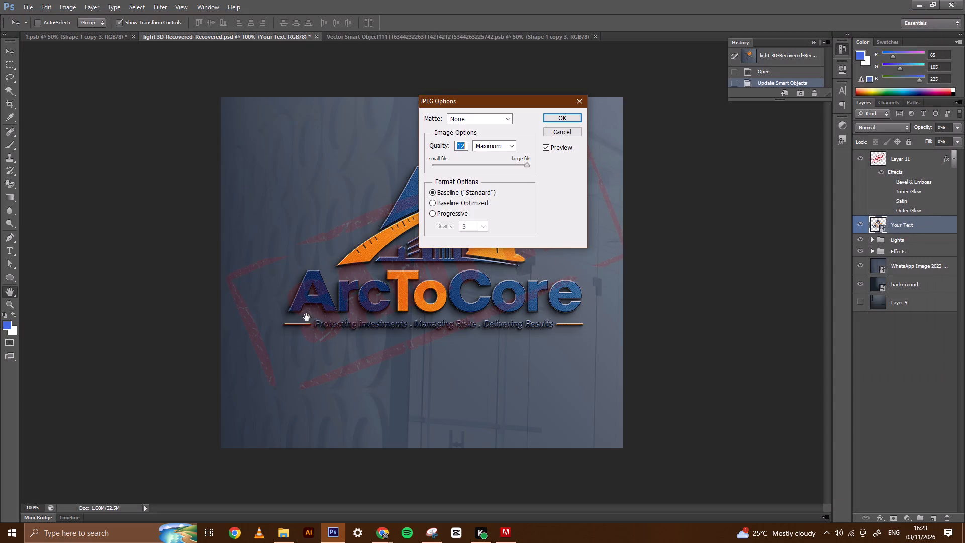
Switch to Google Chrome.
left_click(389, 531)
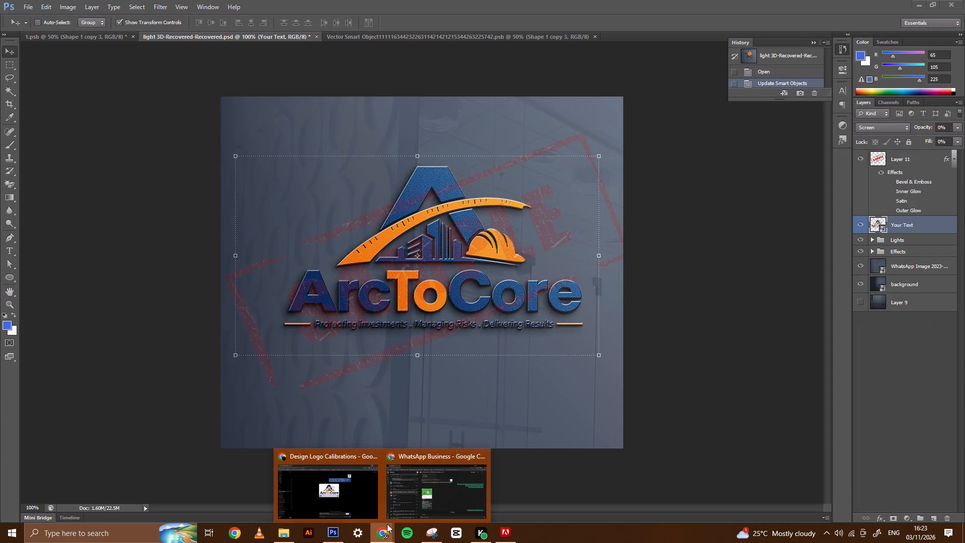
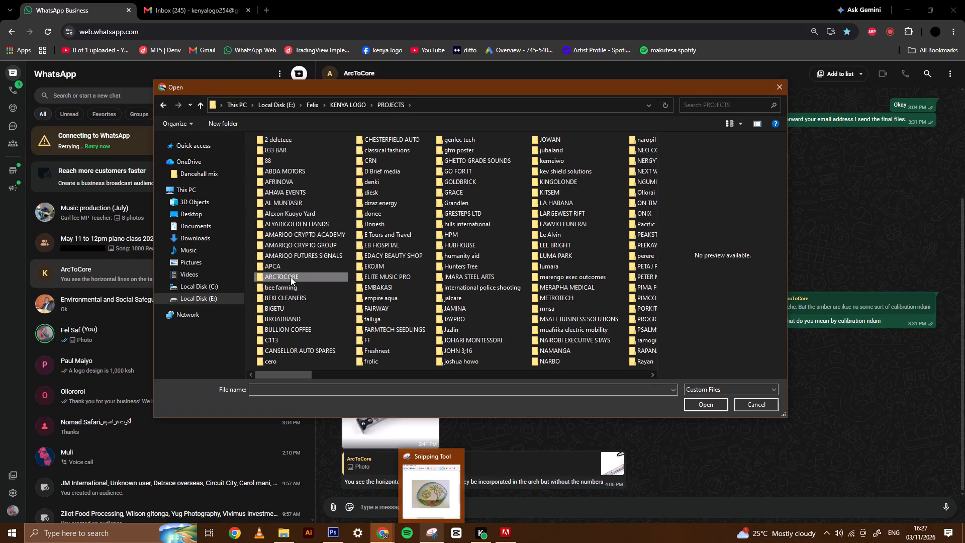
Choose image 7 from the ARCTOCORE project folder as the file to attach to the ArcToCore WhatsApp chat.
left_click(281, 196)
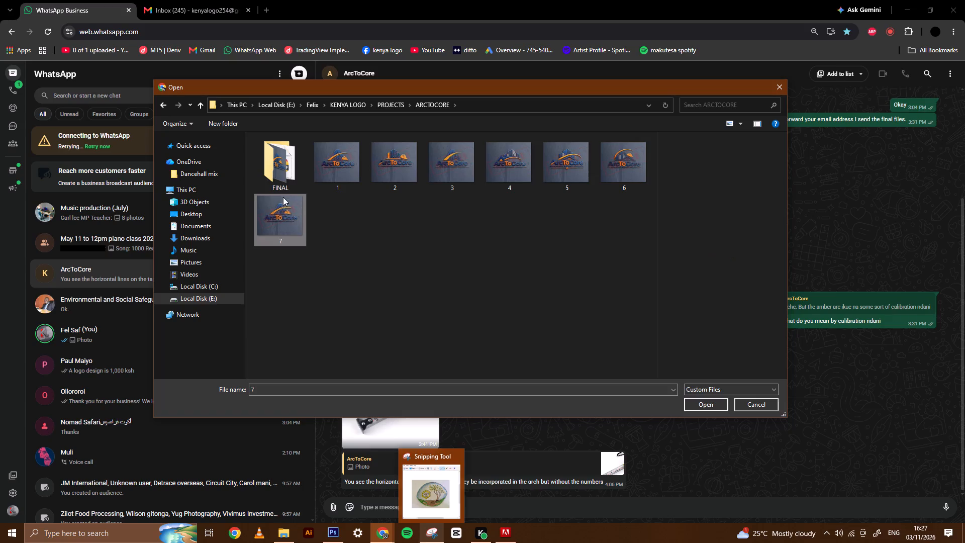